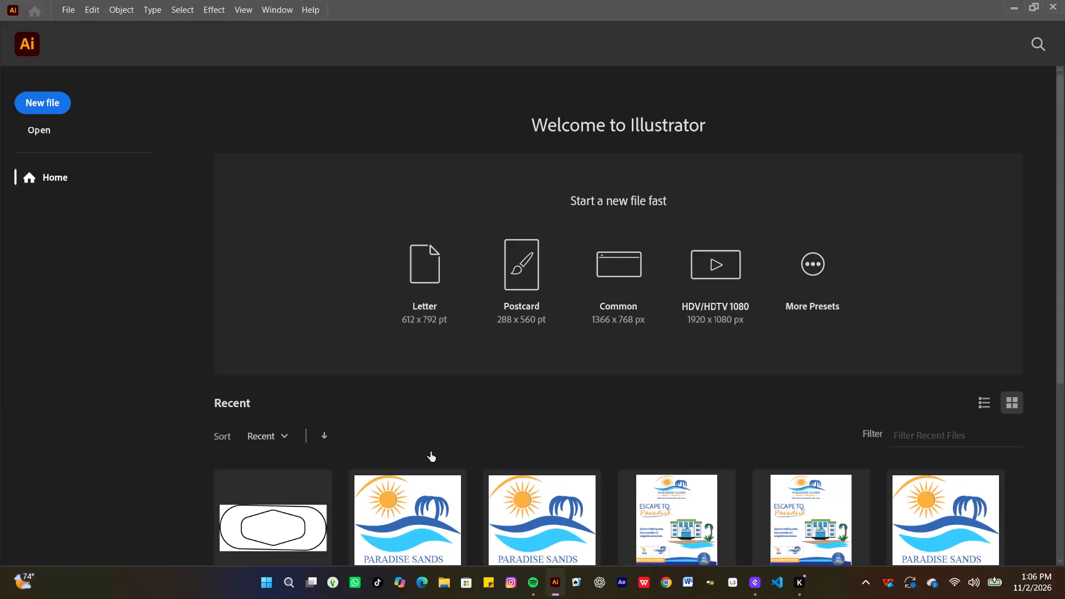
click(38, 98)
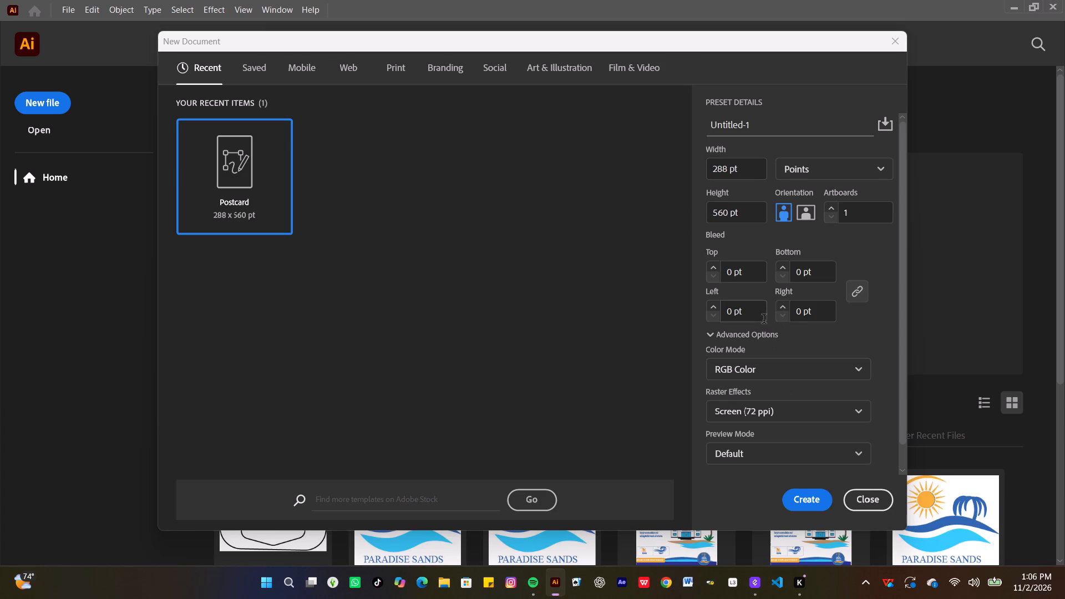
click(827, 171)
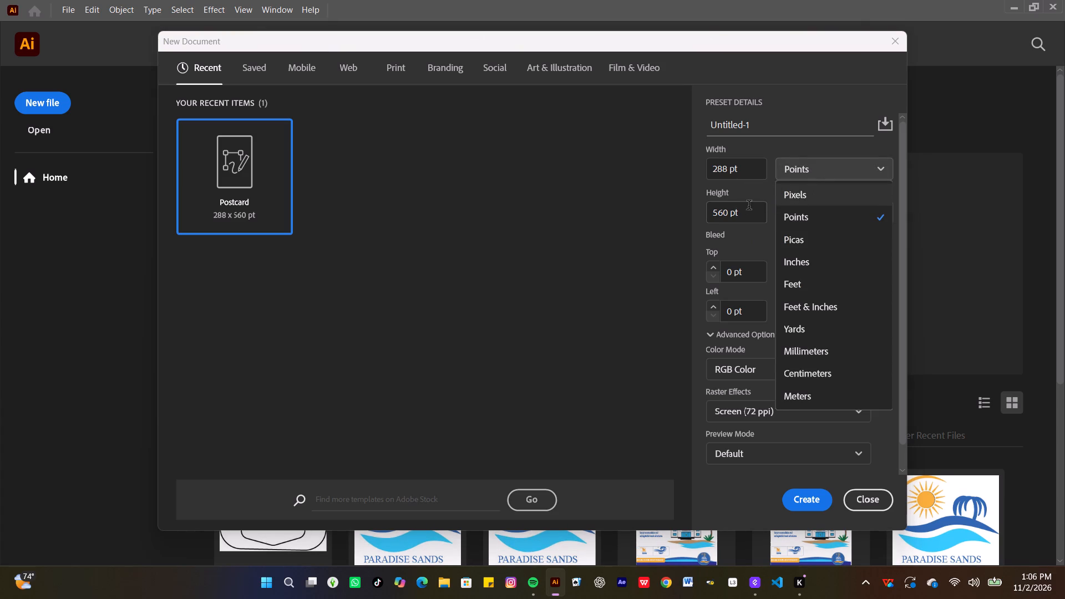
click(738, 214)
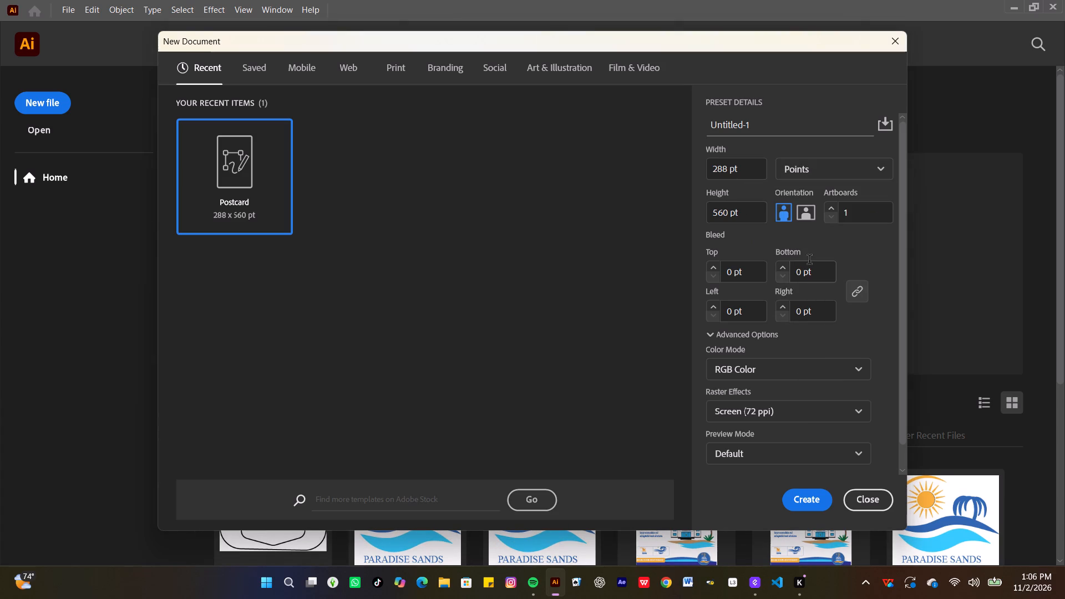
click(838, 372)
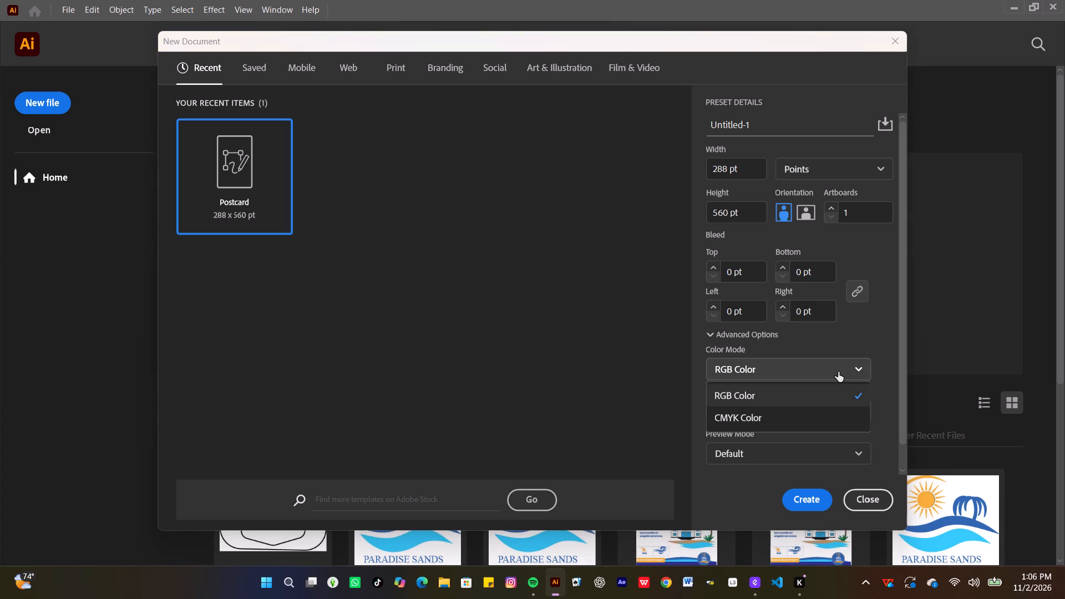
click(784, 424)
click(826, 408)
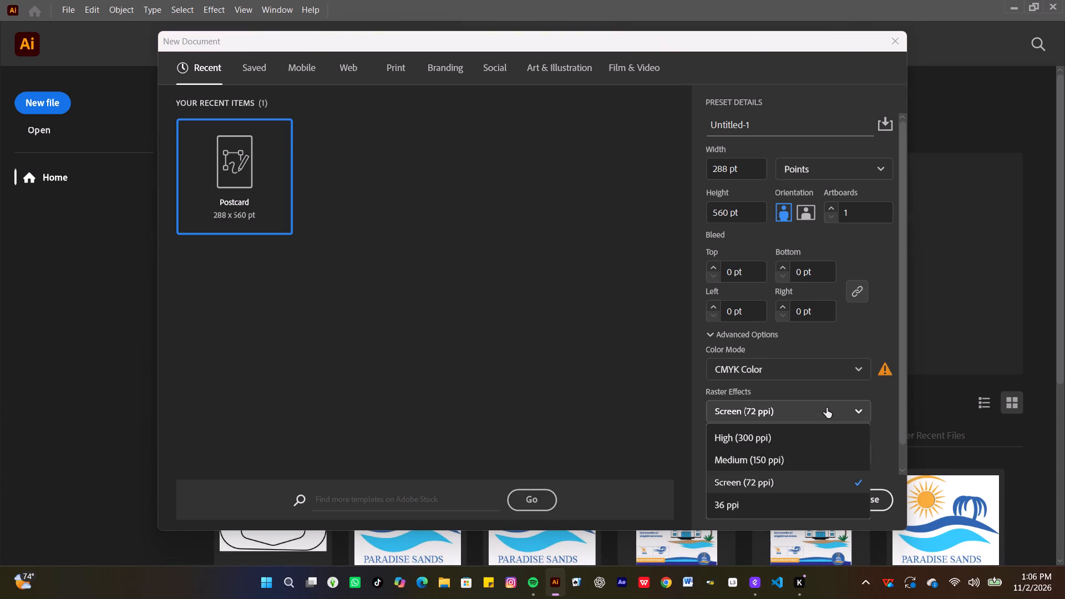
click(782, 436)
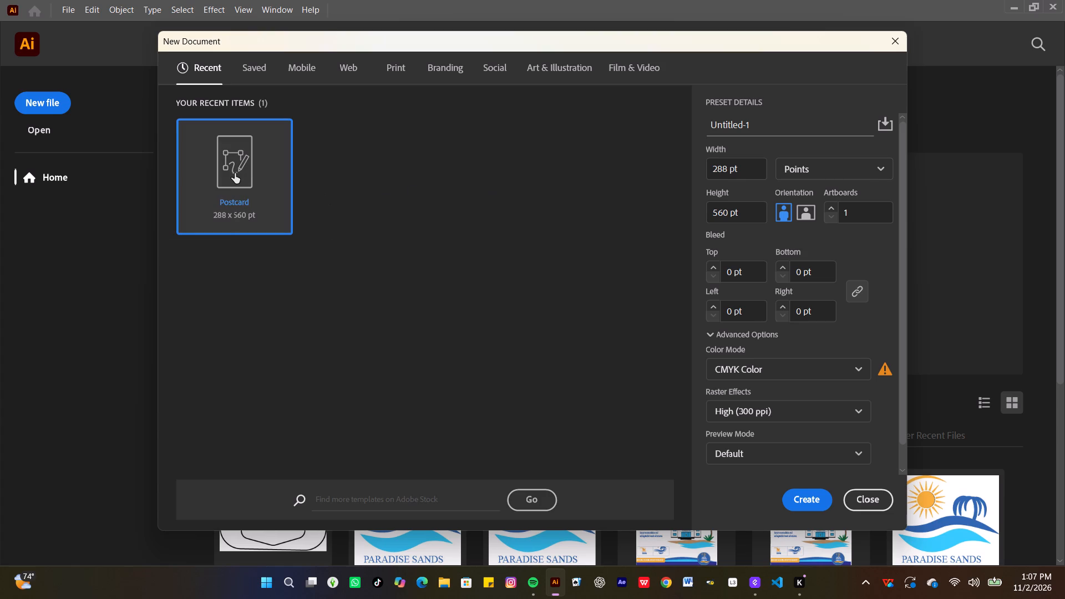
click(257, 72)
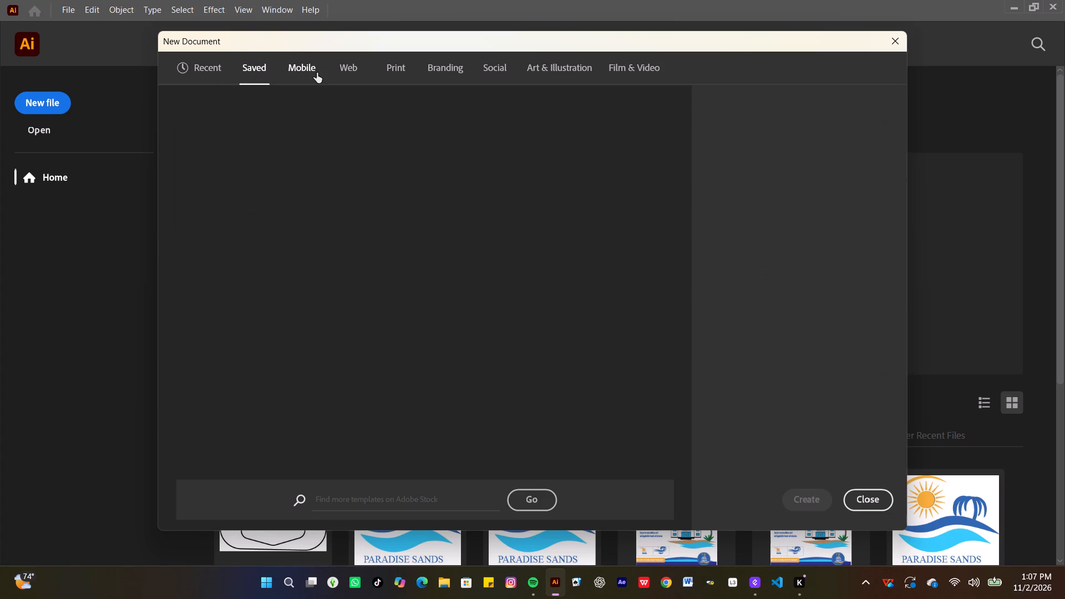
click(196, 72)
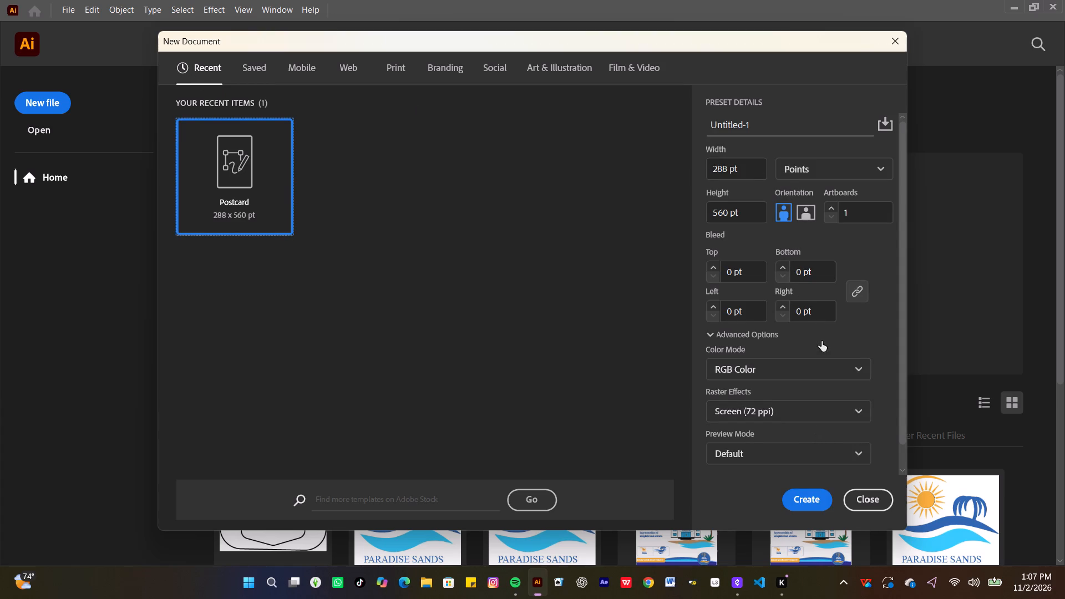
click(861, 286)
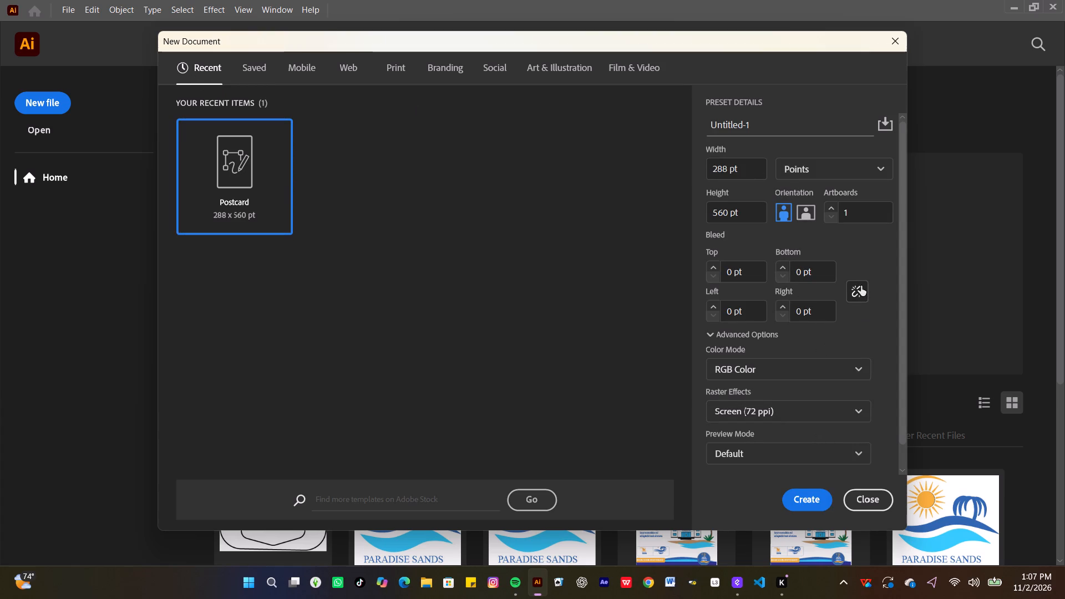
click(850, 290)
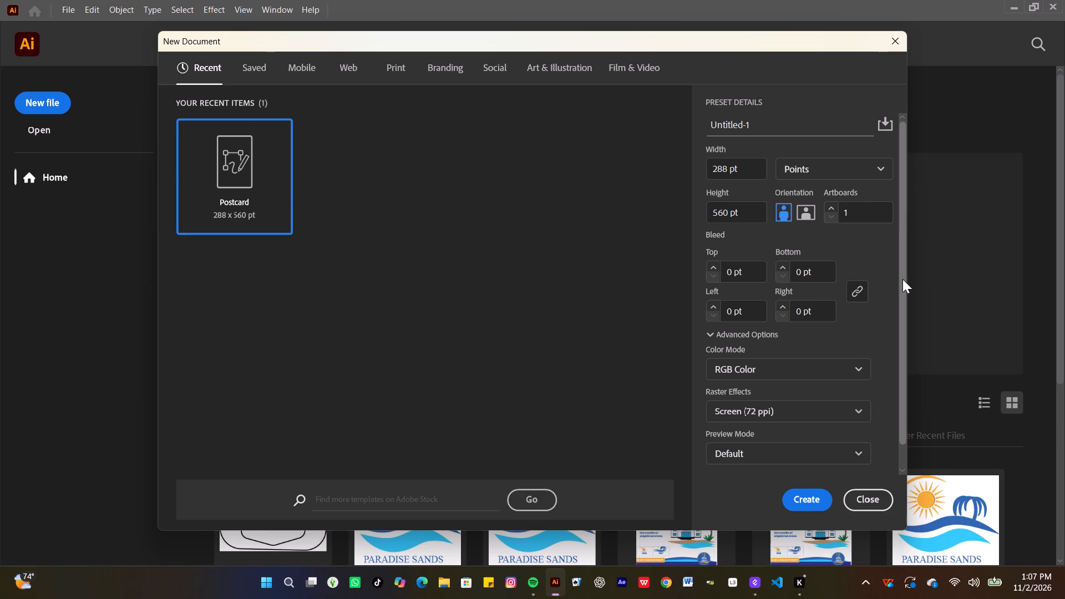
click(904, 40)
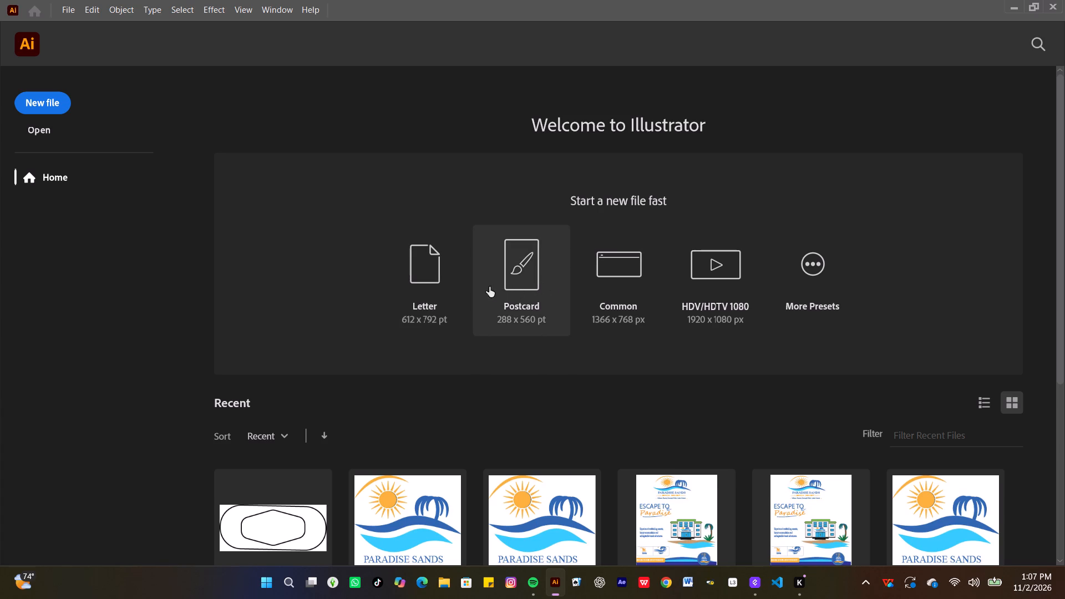
Open the setup dialog for a new document.
click(26, 108)
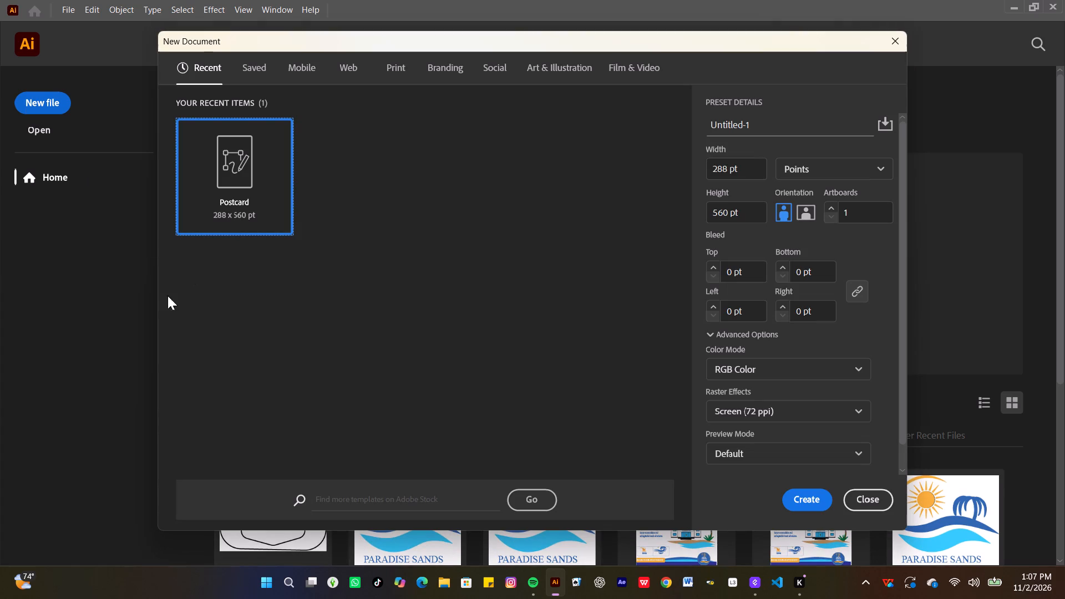
Search Adobe Stock for A4 templates, browse the results in the browser, and return to the new document setup.
click(334, 489)
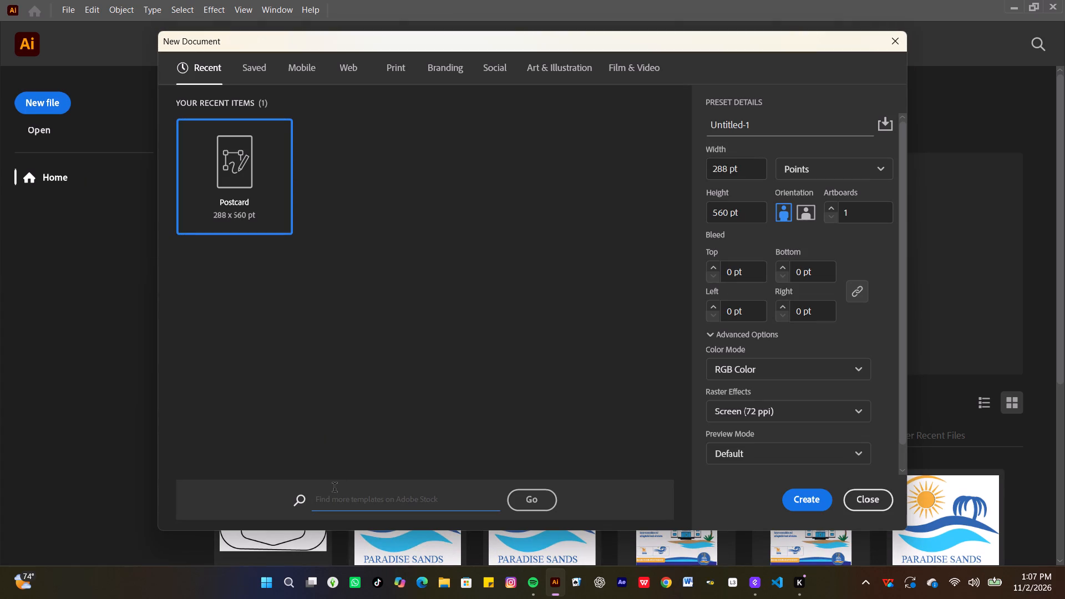
text(A4)
click(539, 504)
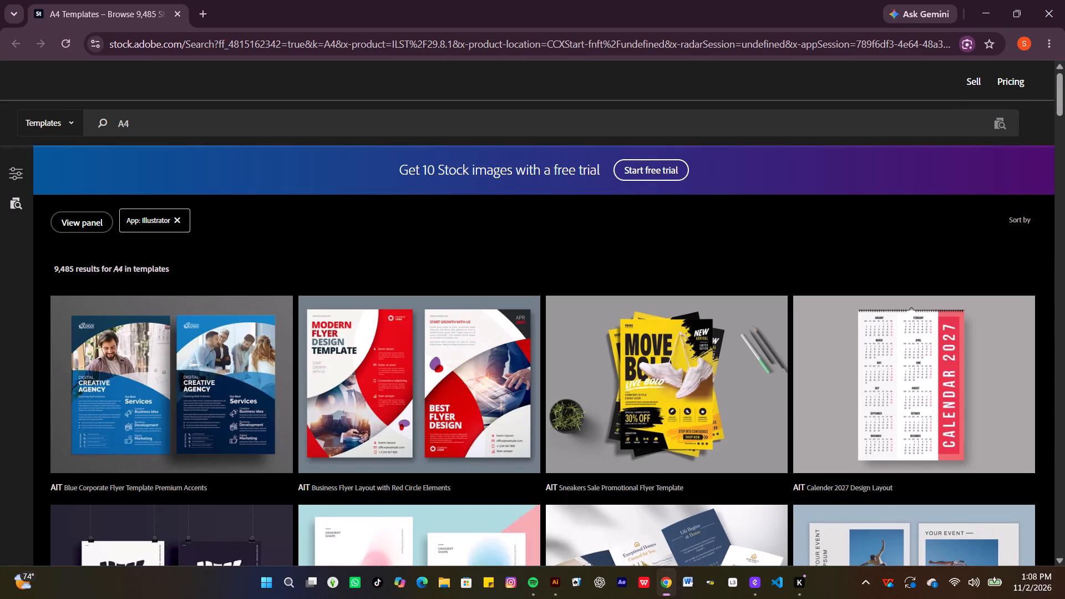
scroll(601, 194, right, 6)
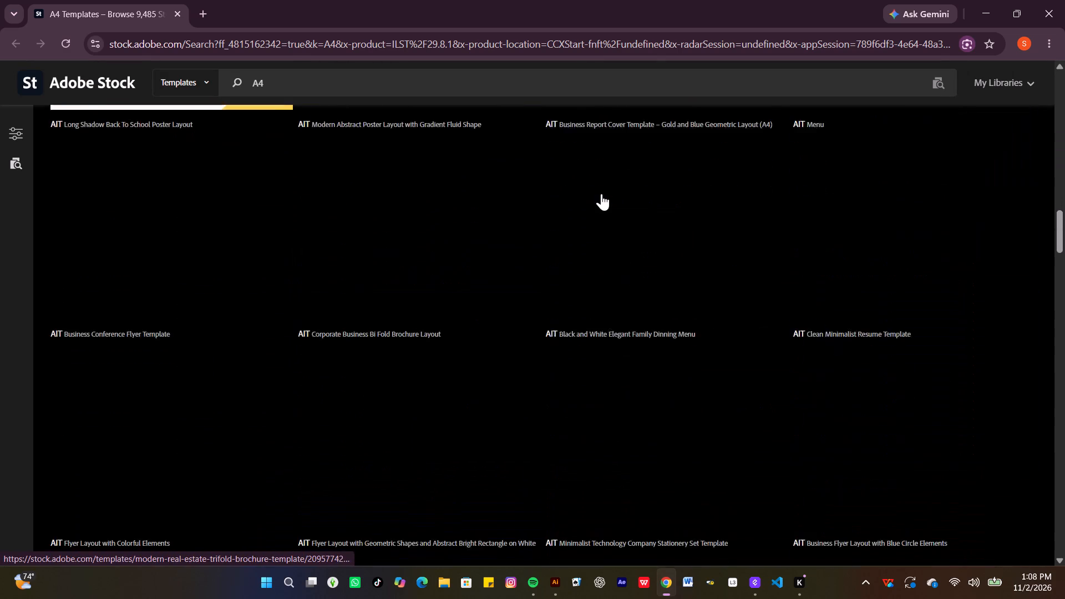
click(1061, 15)
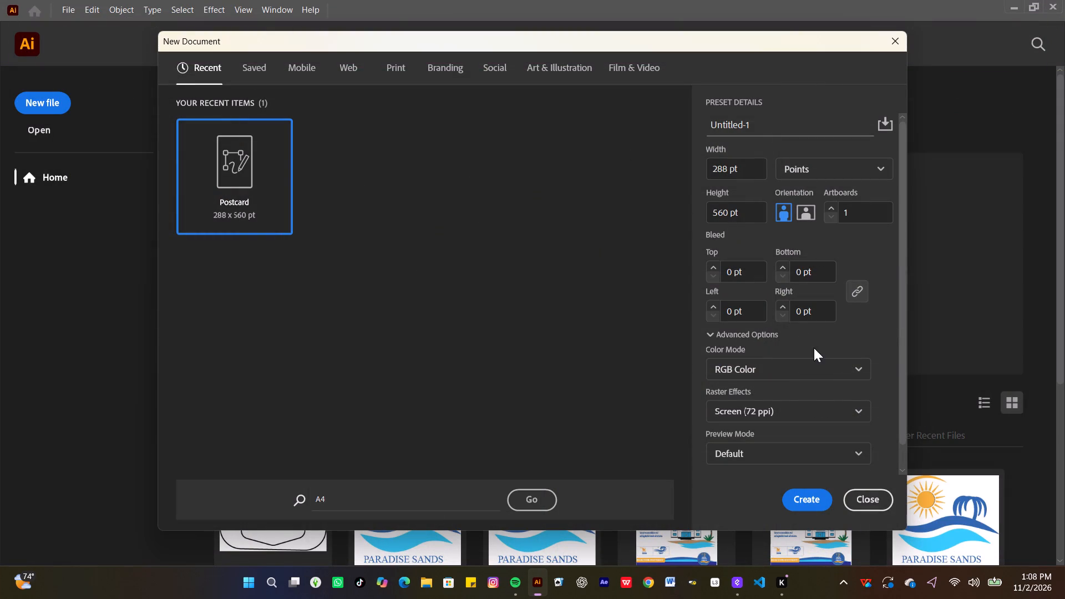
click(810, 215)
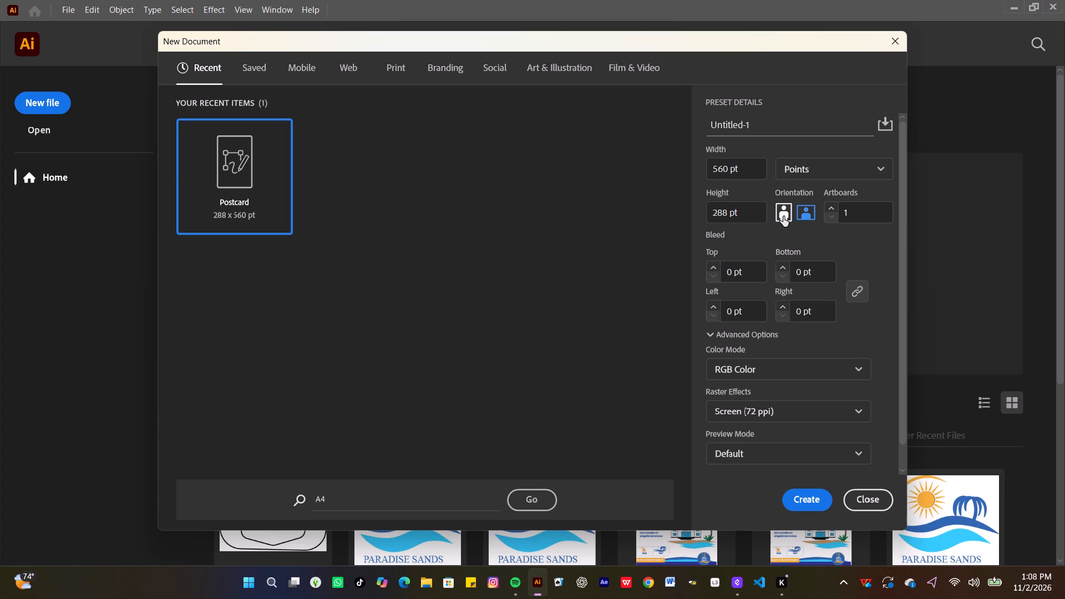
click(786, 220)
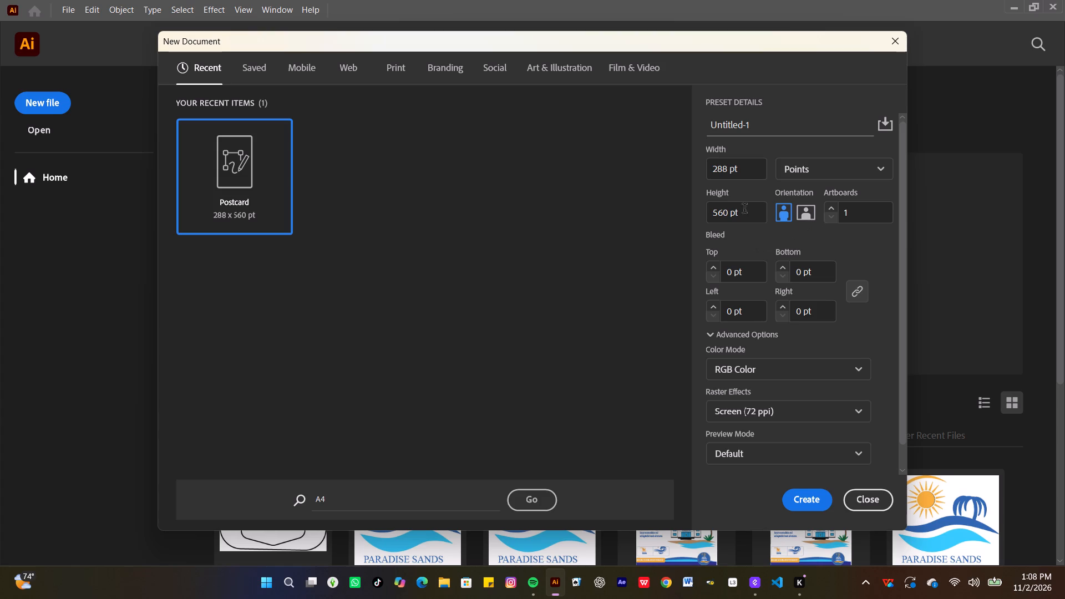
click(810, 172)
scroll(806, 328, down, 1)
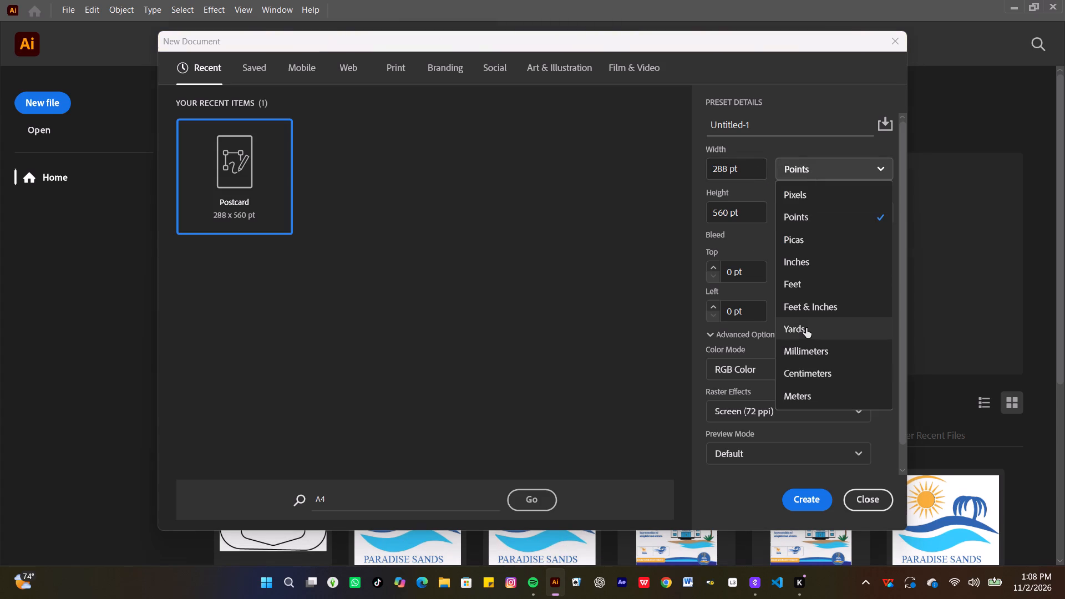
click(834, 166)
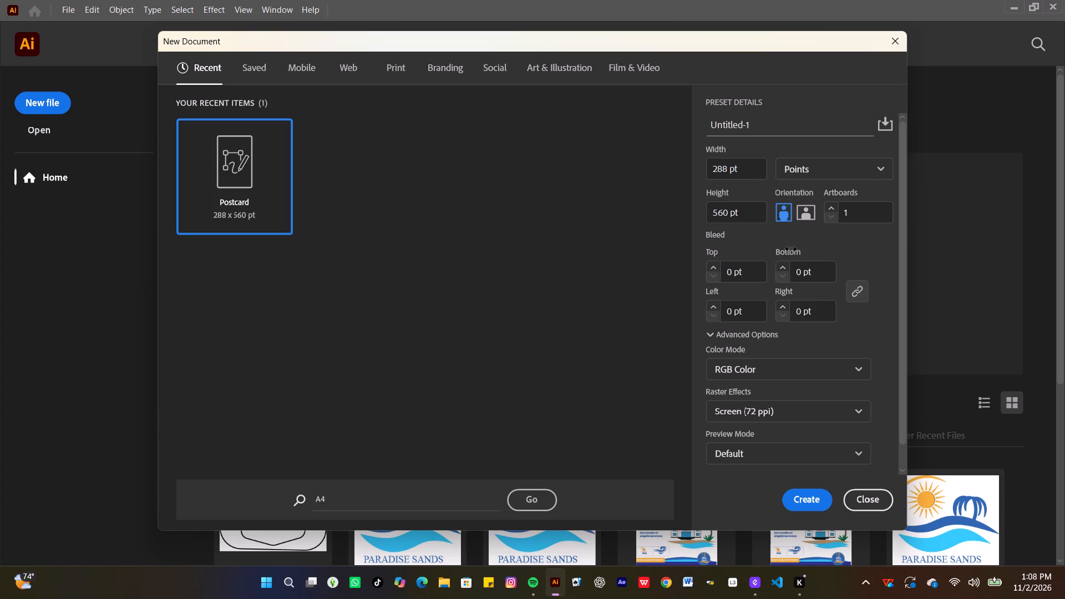
Create a portrait Postcard document of 288 x 560 pt with CMYK Color mode, High (300 ppi) raster effects and Default preview mode.
click(793, 363)
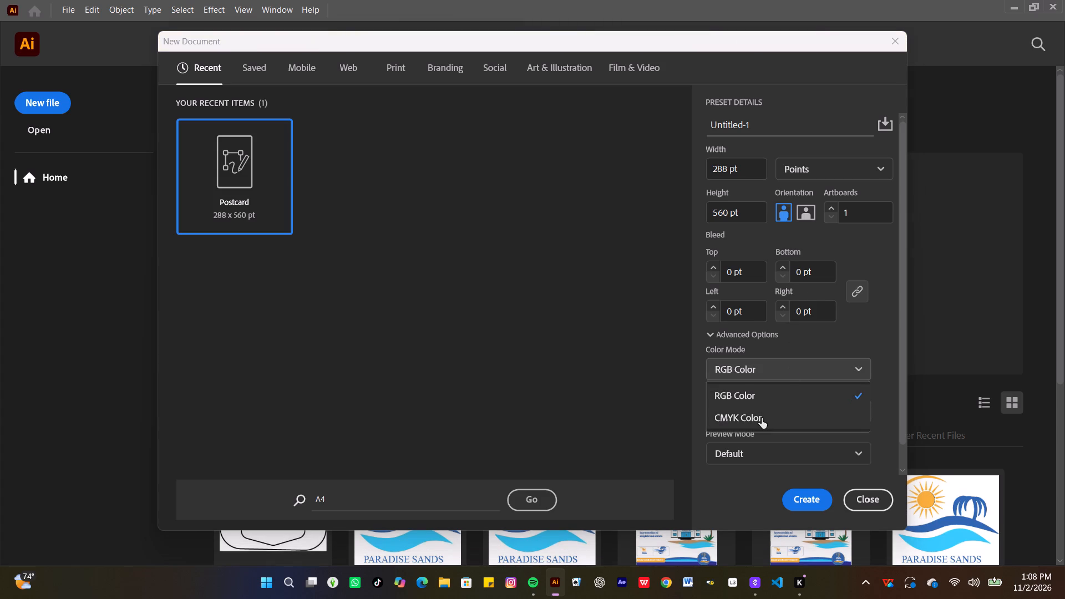
click(762, 418)
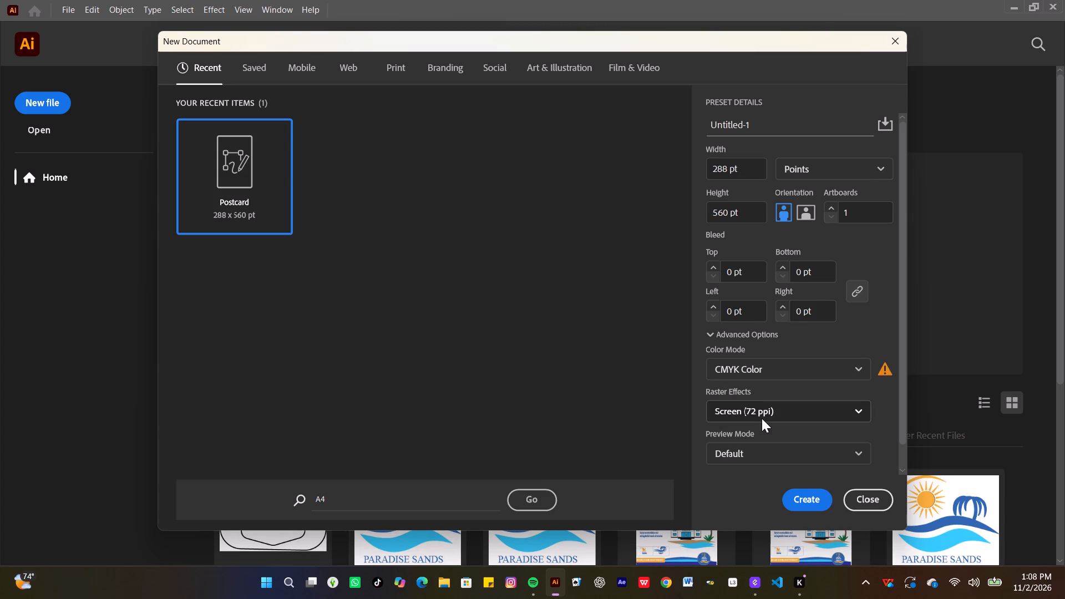
click(823, 417)
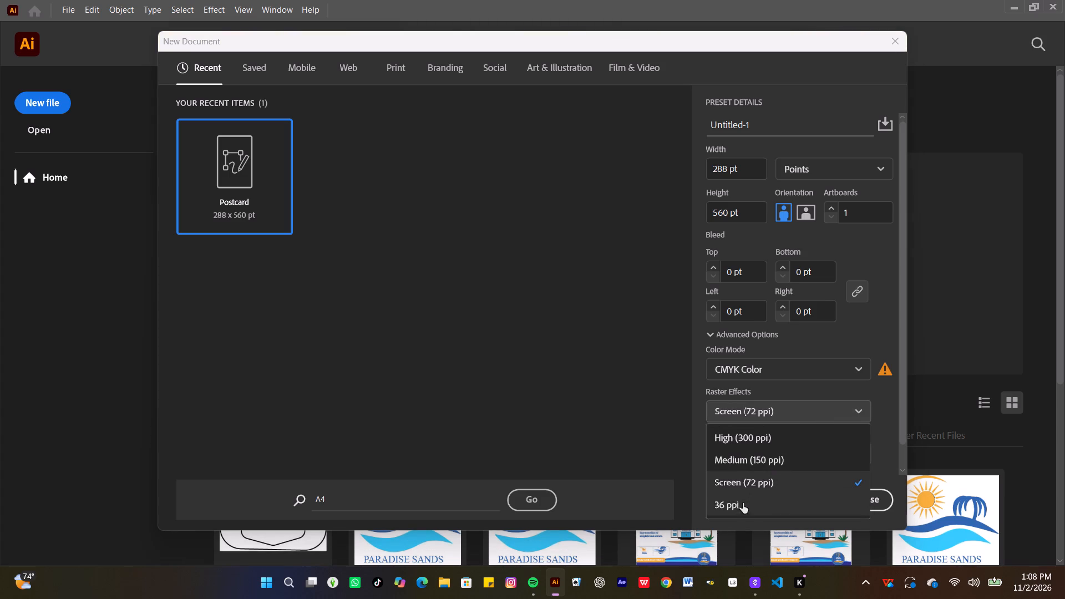
click(760, 441)
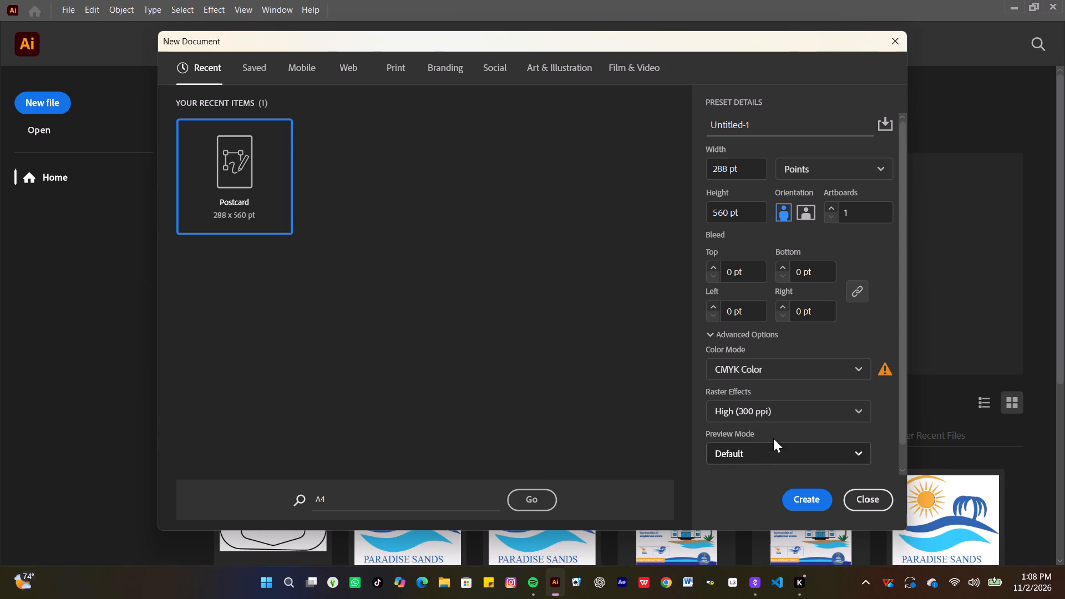
click(774, 452)
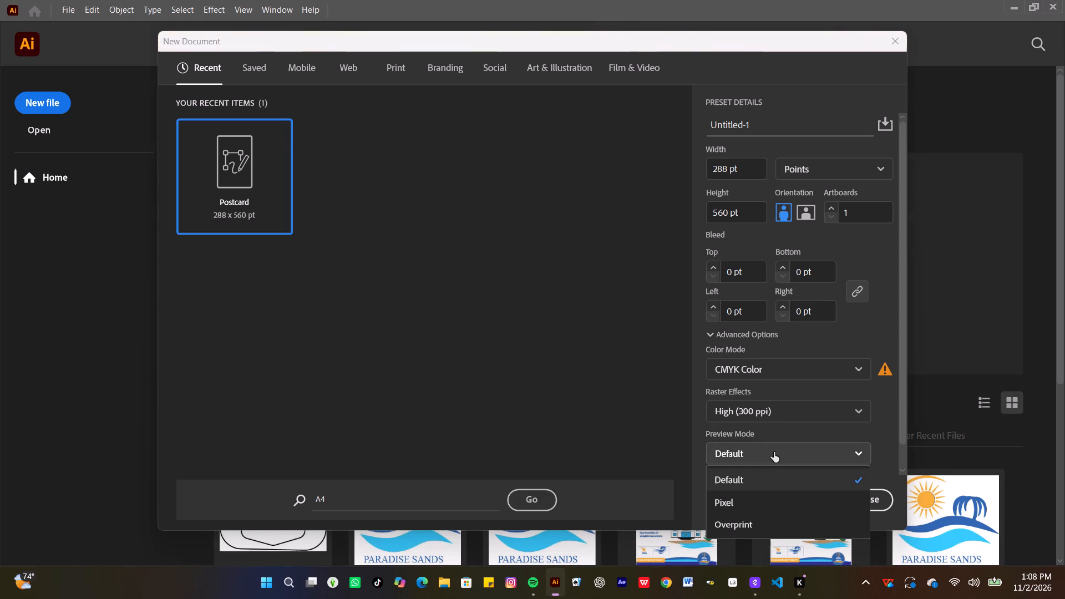
click(774, 452)
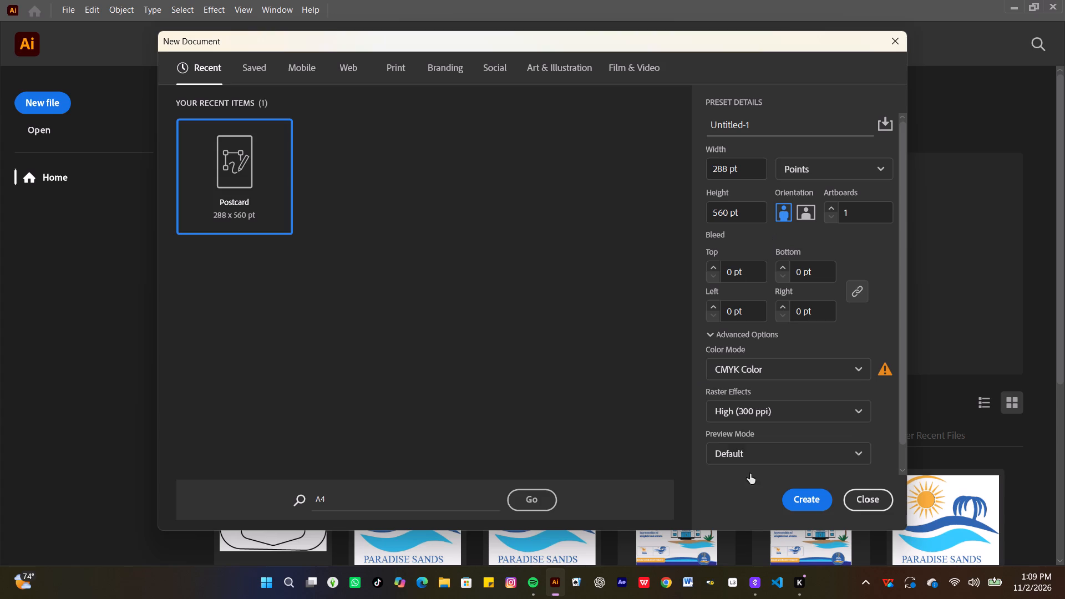
click(809, 492)
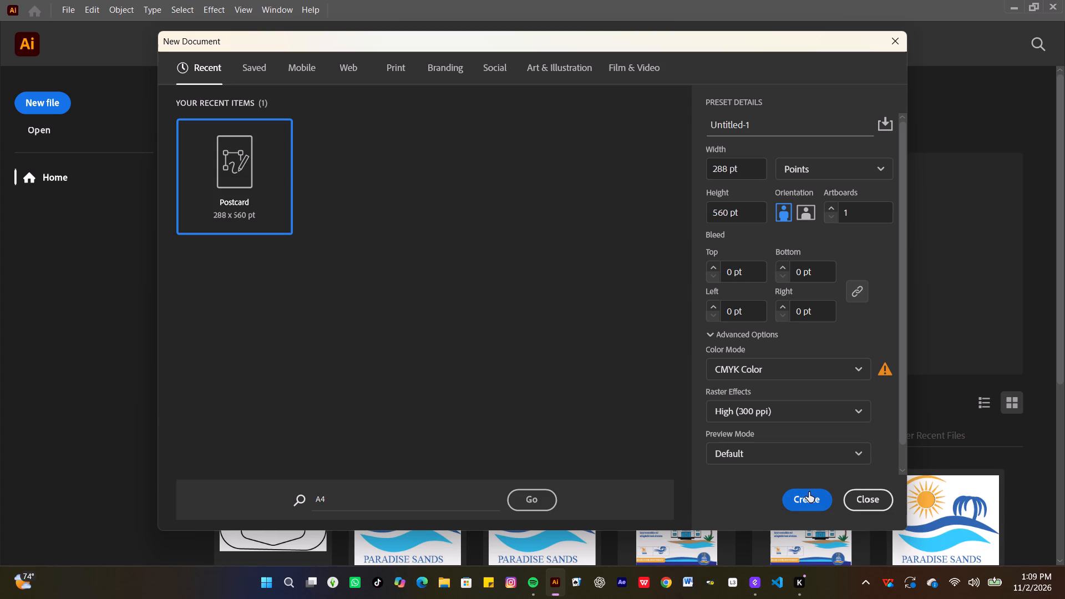
click(807, 498)
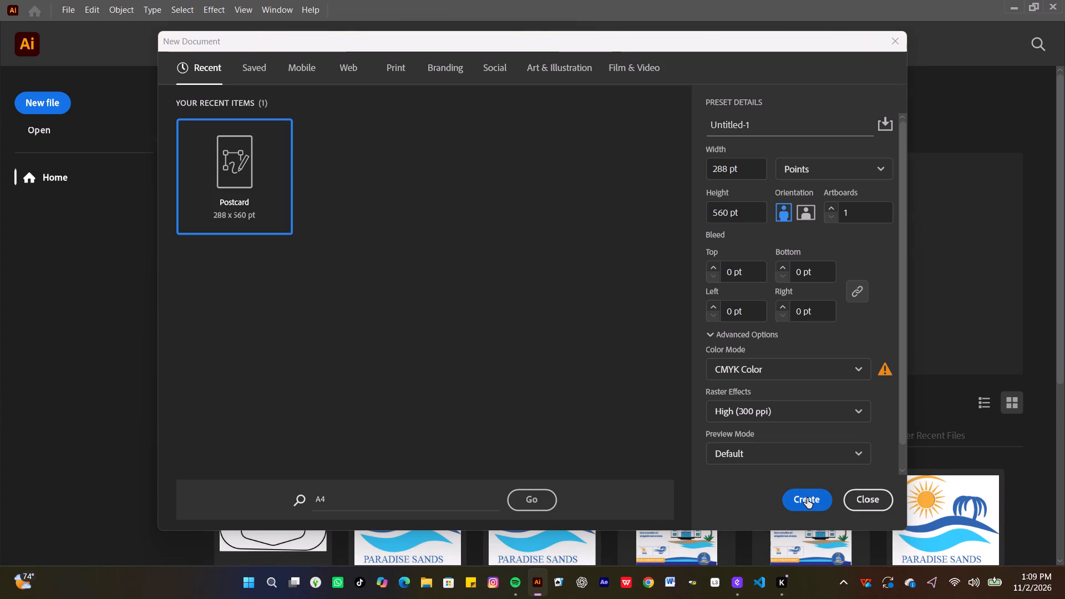
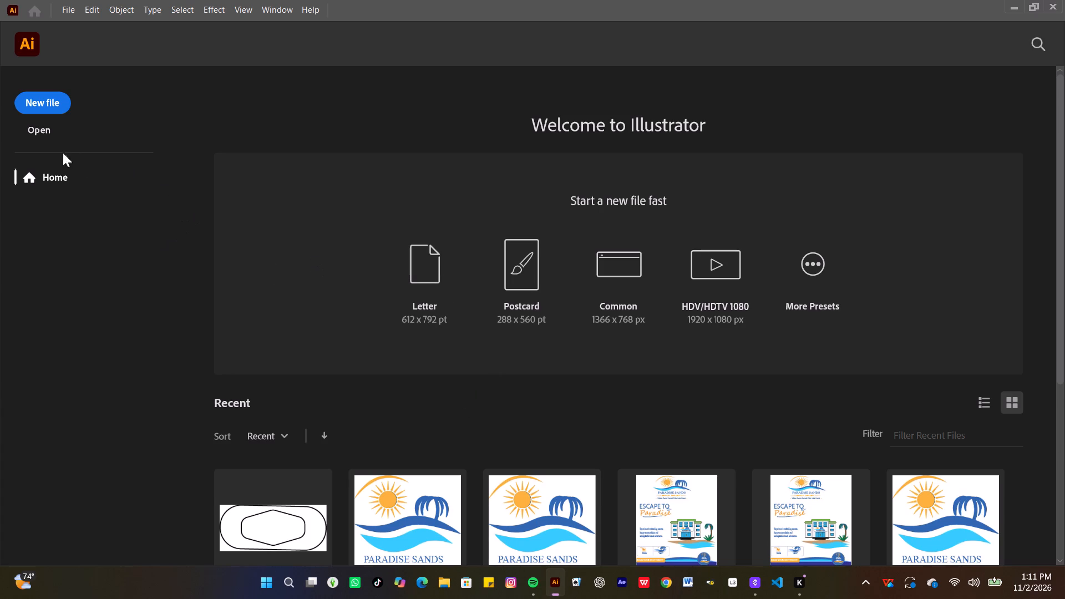
Start a new document setup and set the size to 1500 wide by 1000 high, with Pixels as the unit.
click(46, 106)
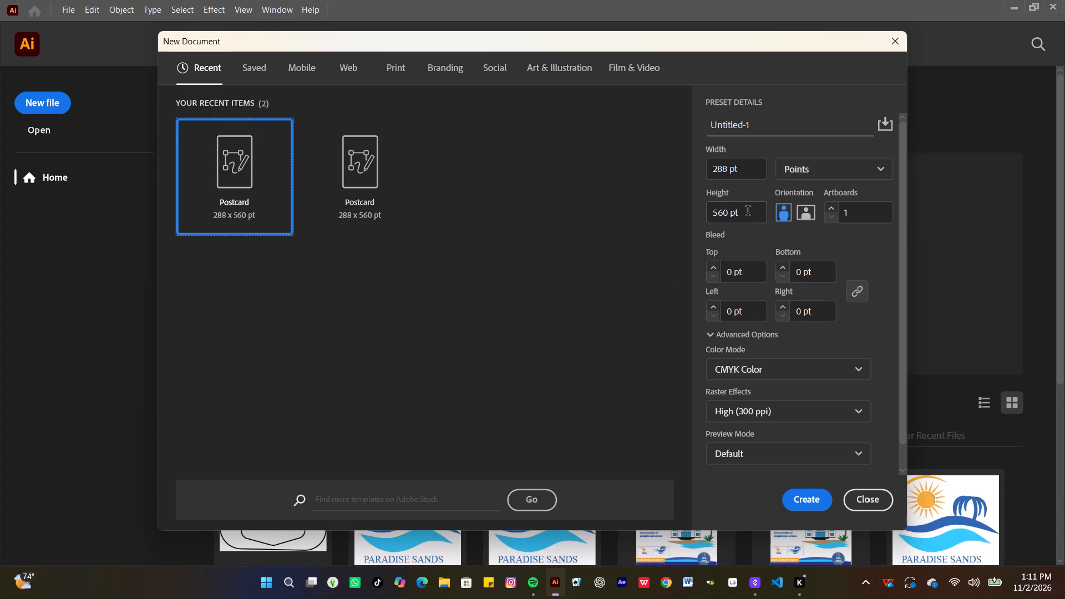
click(753, 169)
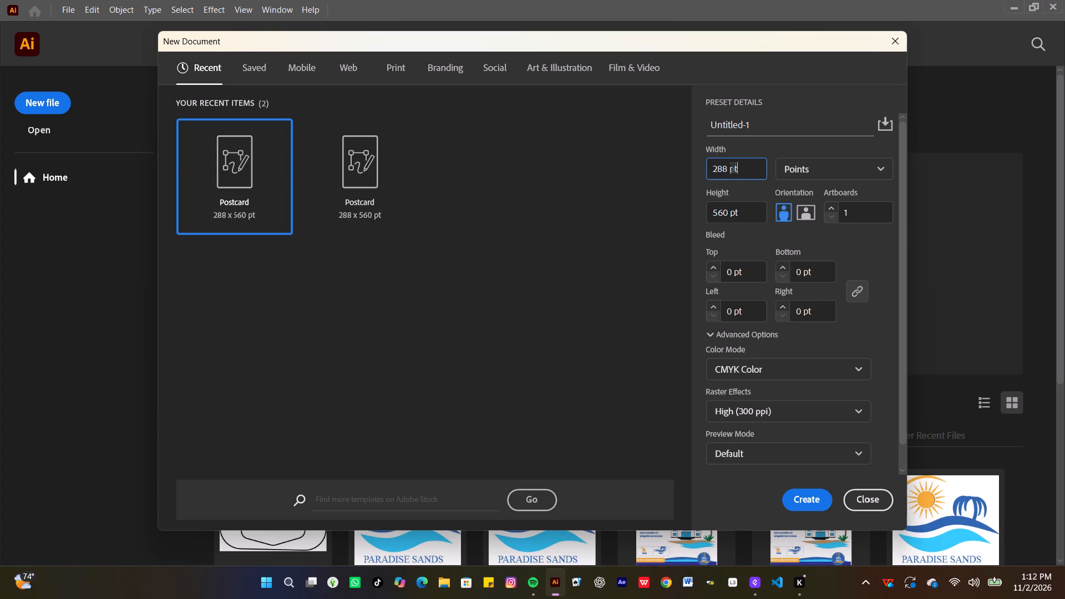
drag(732, 171, 706, 176)
key(1)
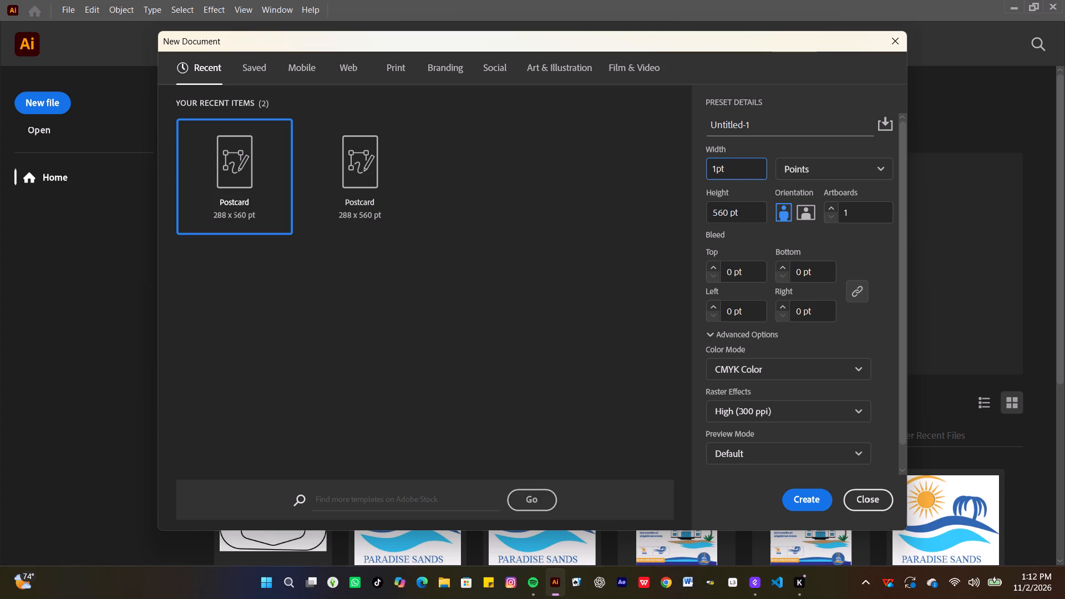
key(5)
text(00)
drag(729, 209, 711, 212)
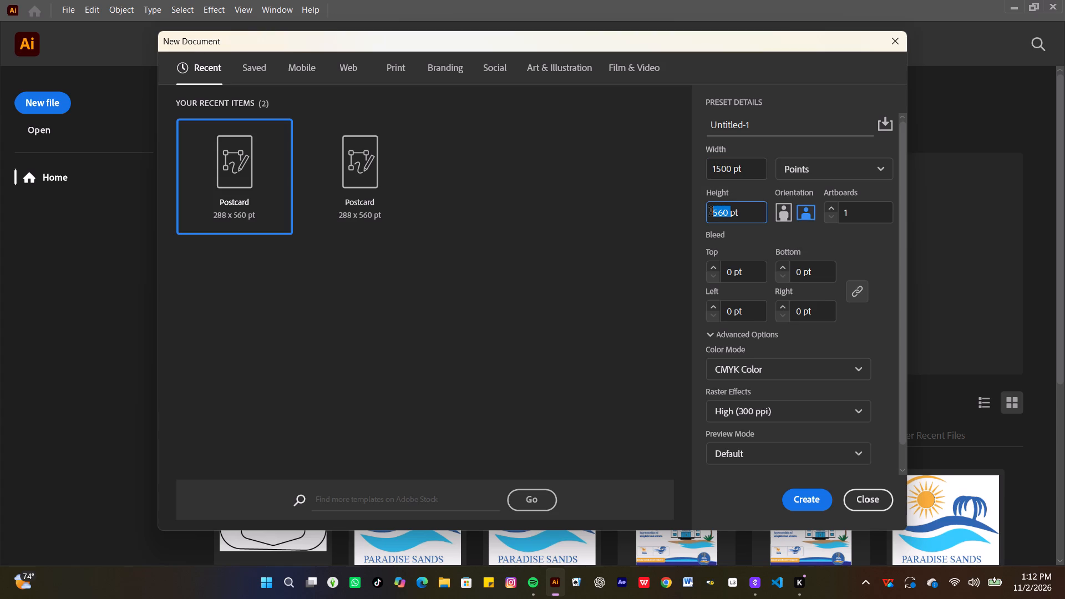
key(1)
text(000)
click(843, 172)
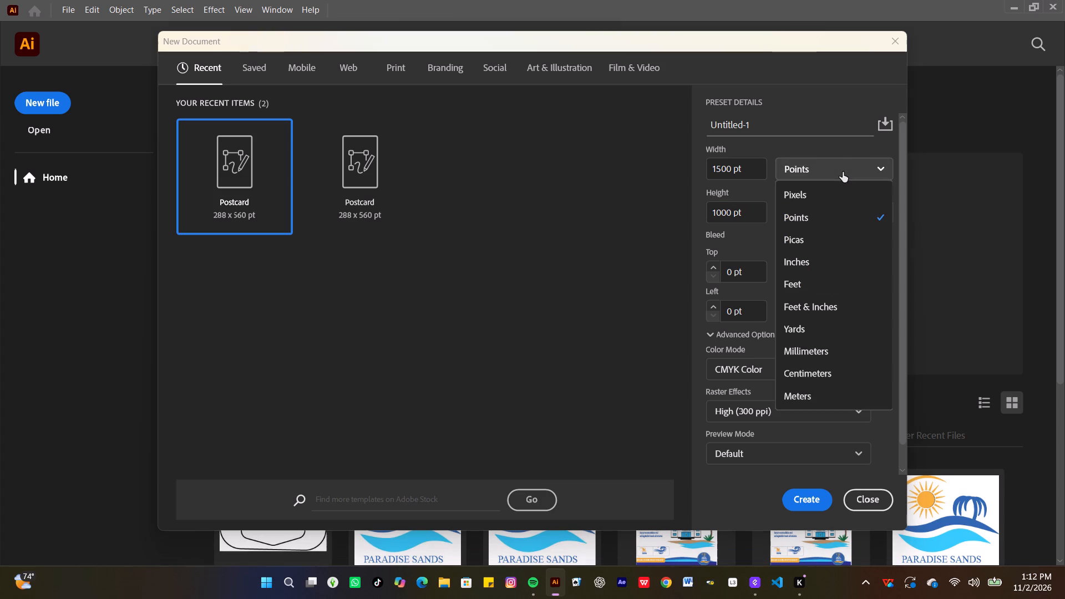
click(830, 201)
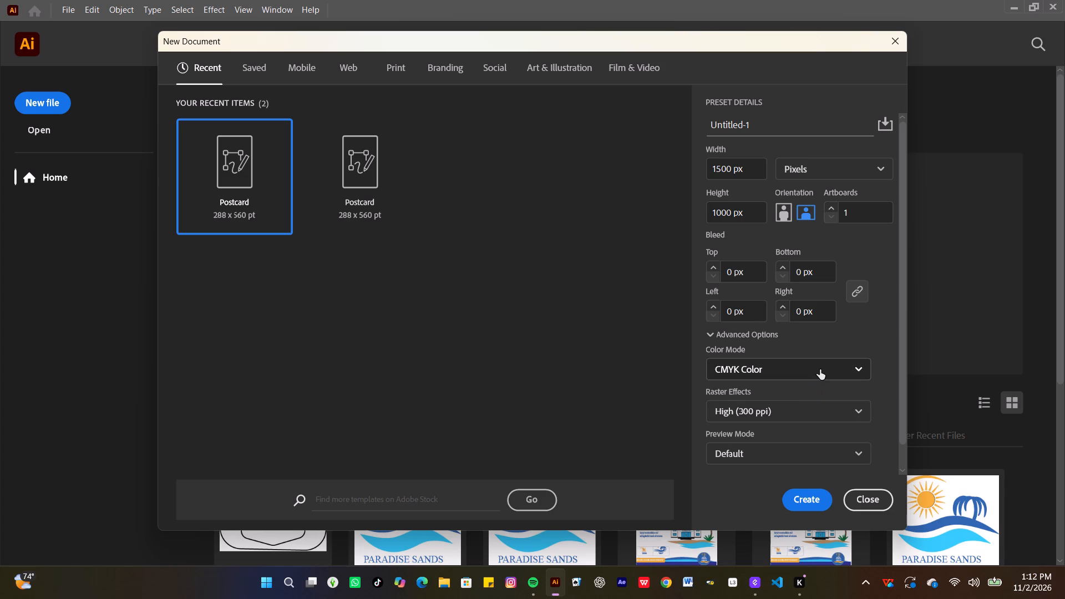
Change the color mode to RGB Color and create the document.
click(820, 369)
click(770, 395)
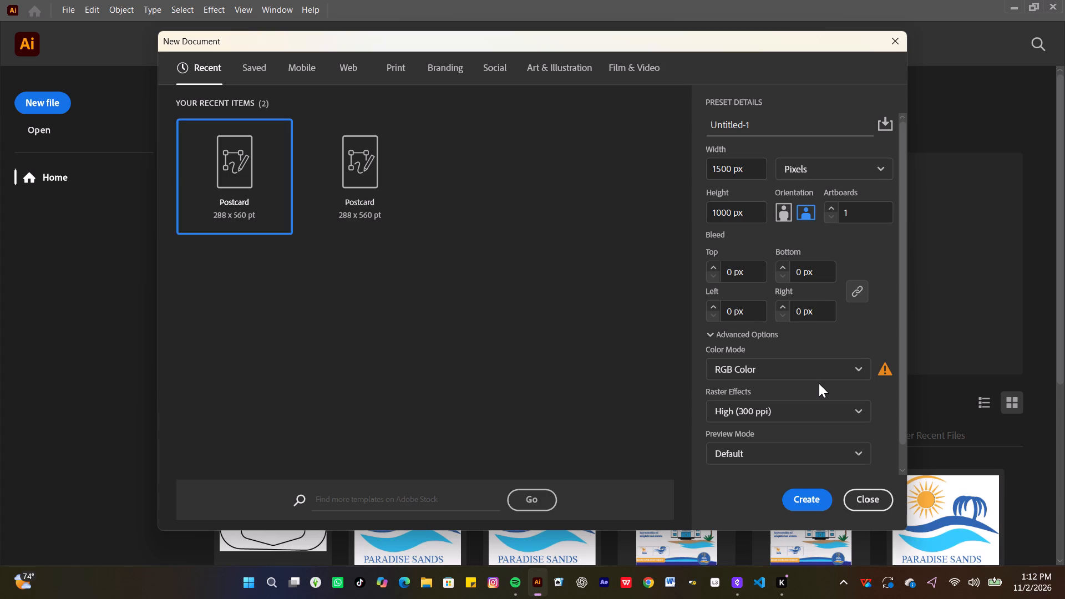
click(805, 490)
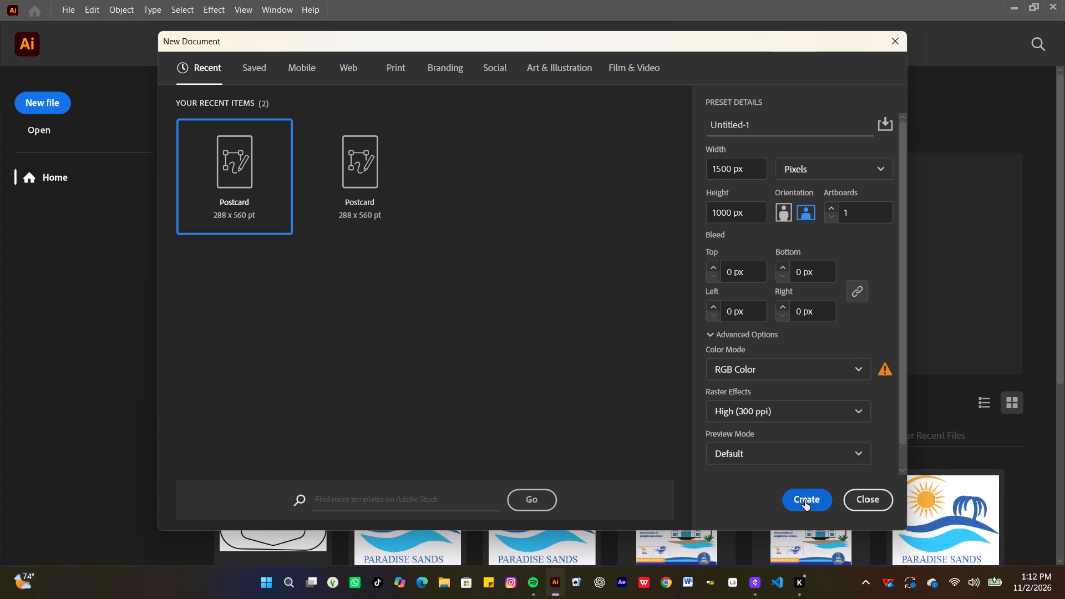
click(807, 503)
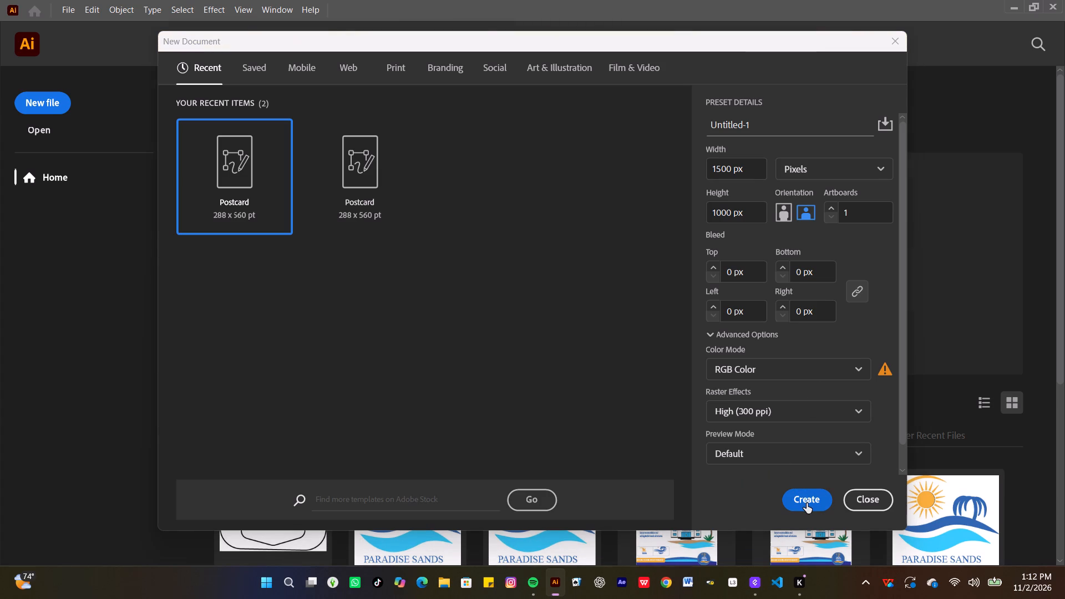
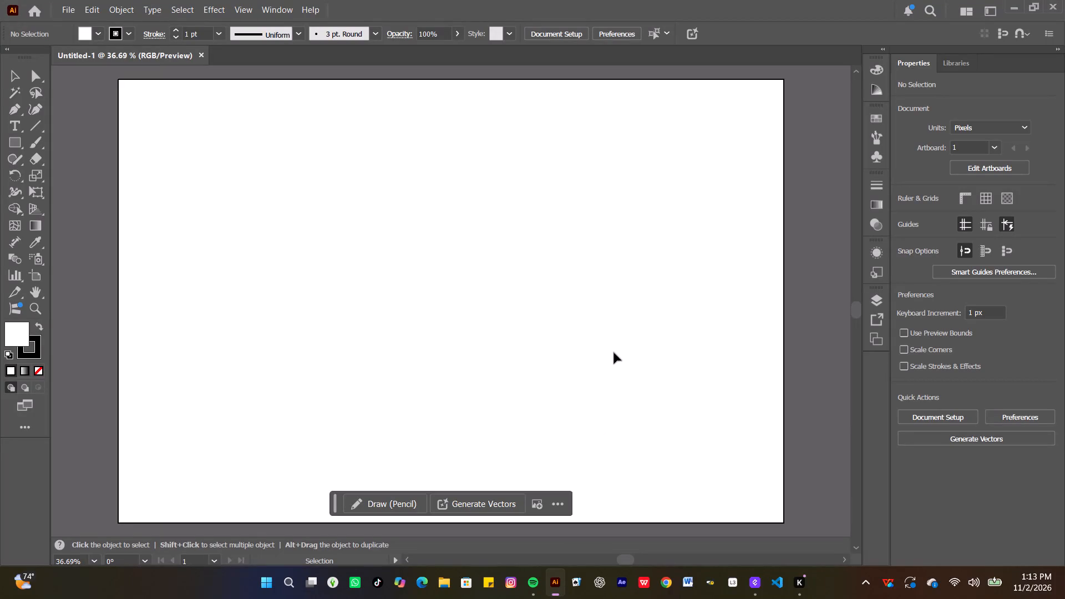
Draw a rectangle about 1111 px wide and 536 px high in the middle of the artboard.
scroll(390, 263, up, 4)
scroll(390, 263, down, 2)
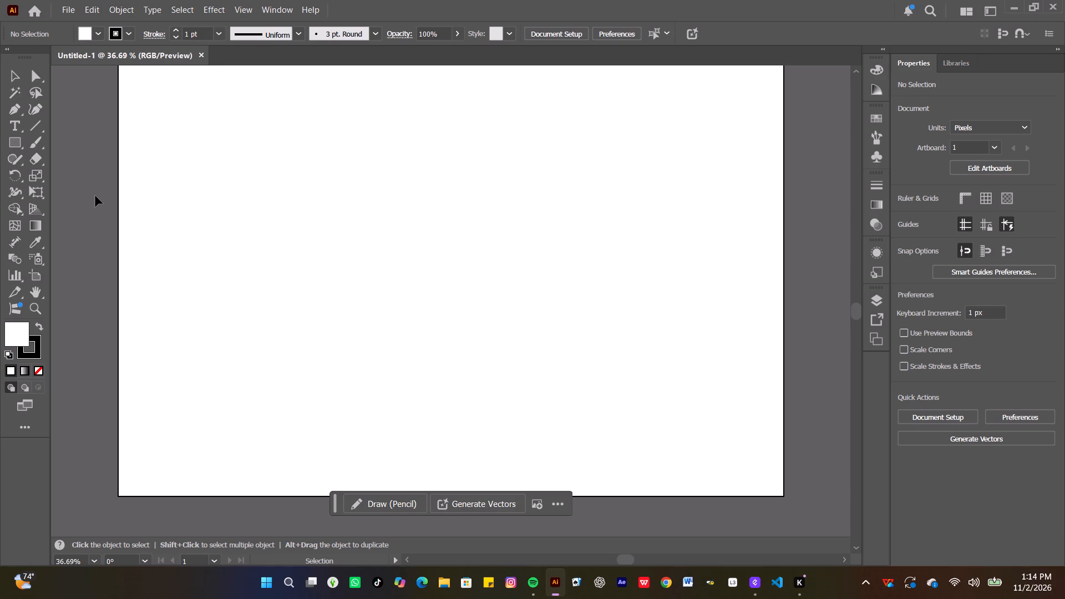
click(18, 138)
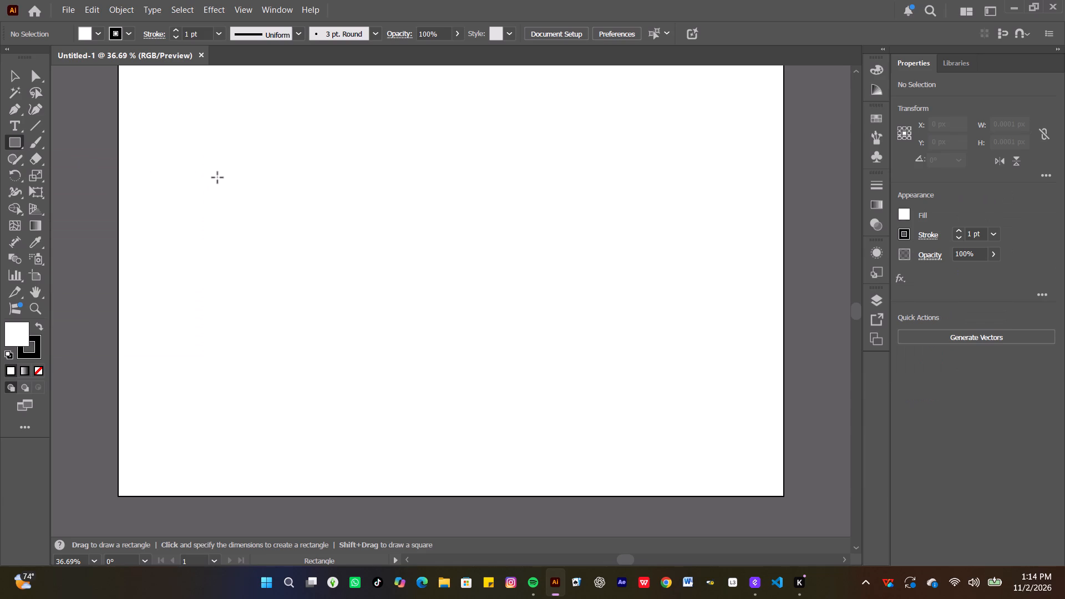
drag(217, 177, 238, 275)
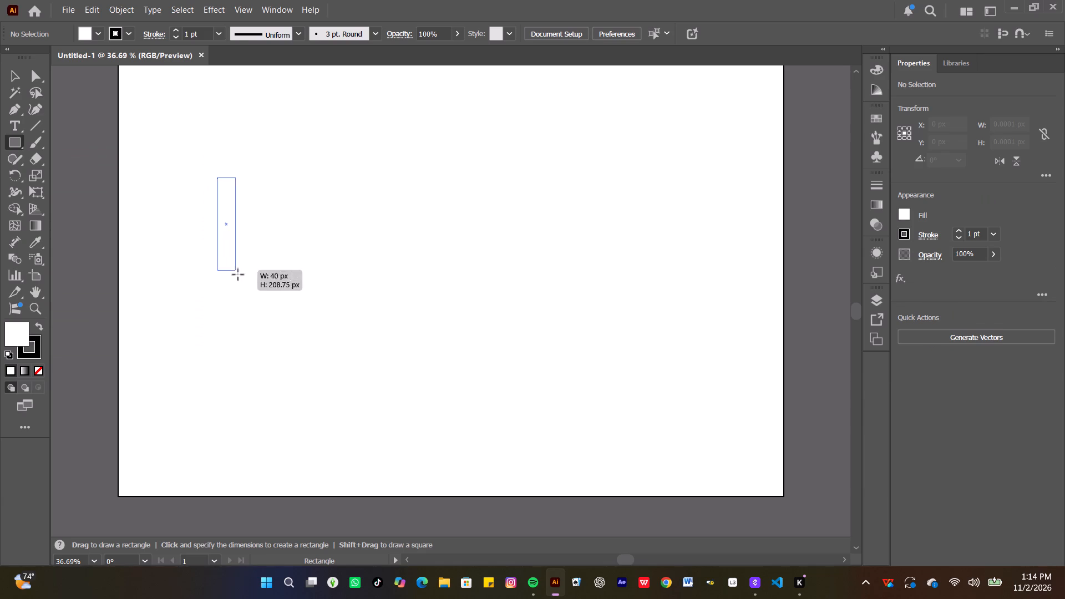
drag(238, 275, 603, 346)
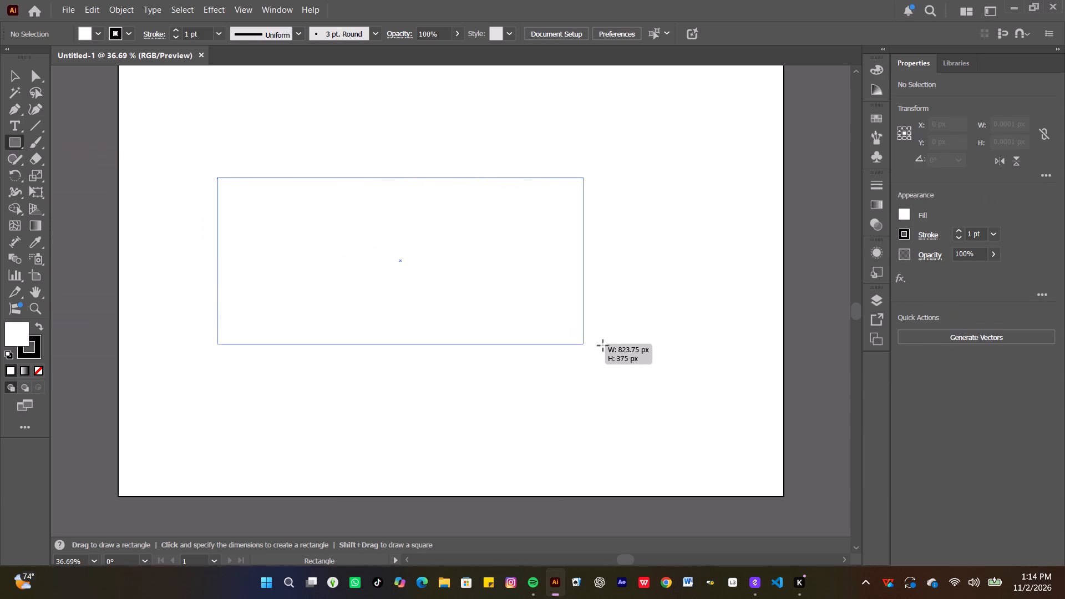
drag(603, 346, 711, 416)
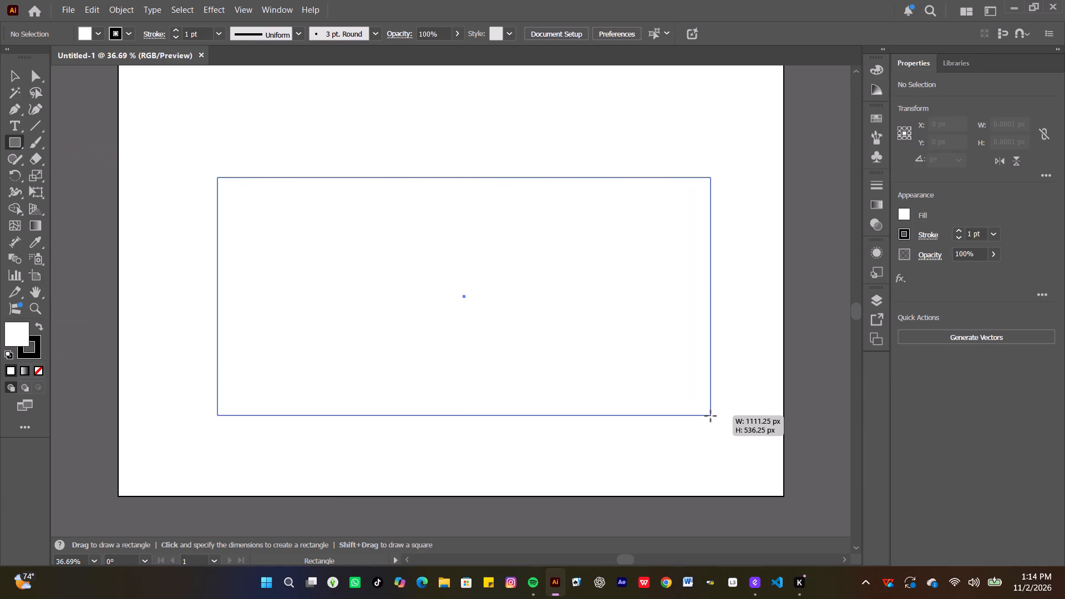
Select the rectangle with the Direct Selection tool.
click(38, 81)
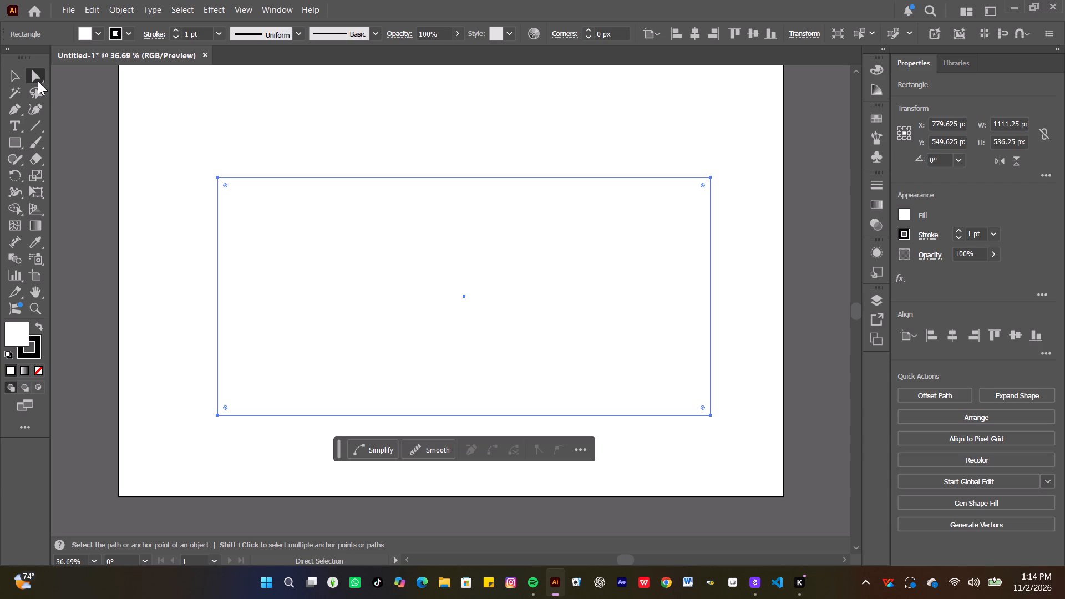
click(337, 133)
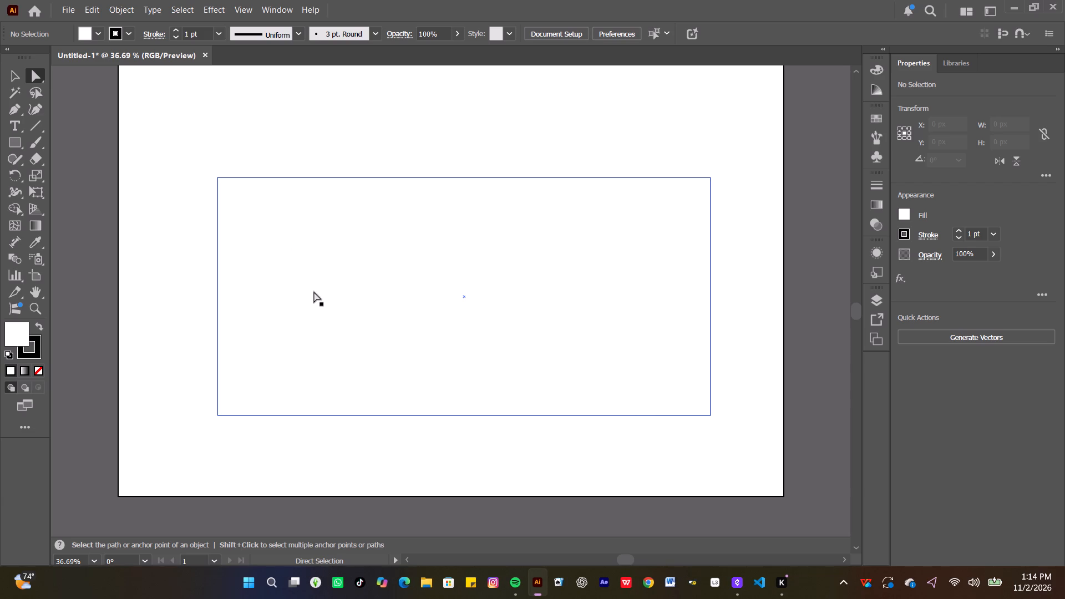
click(342, 293)
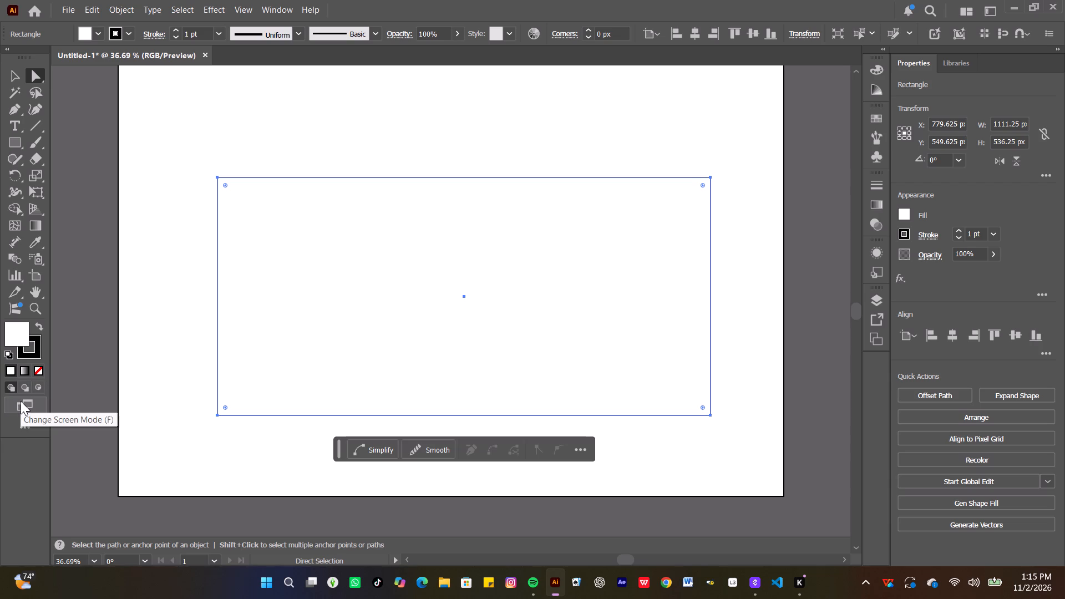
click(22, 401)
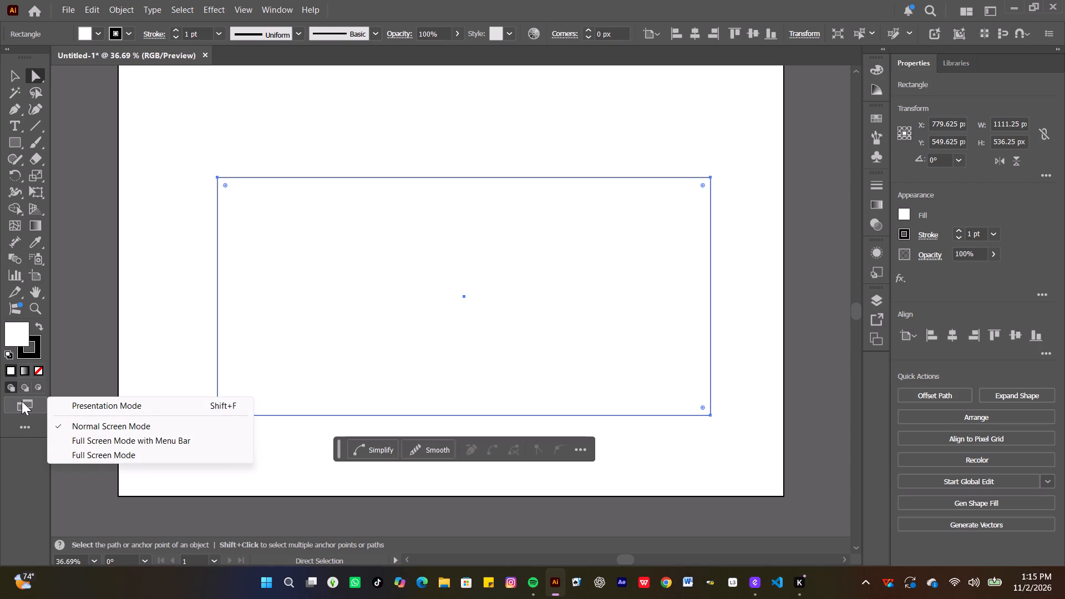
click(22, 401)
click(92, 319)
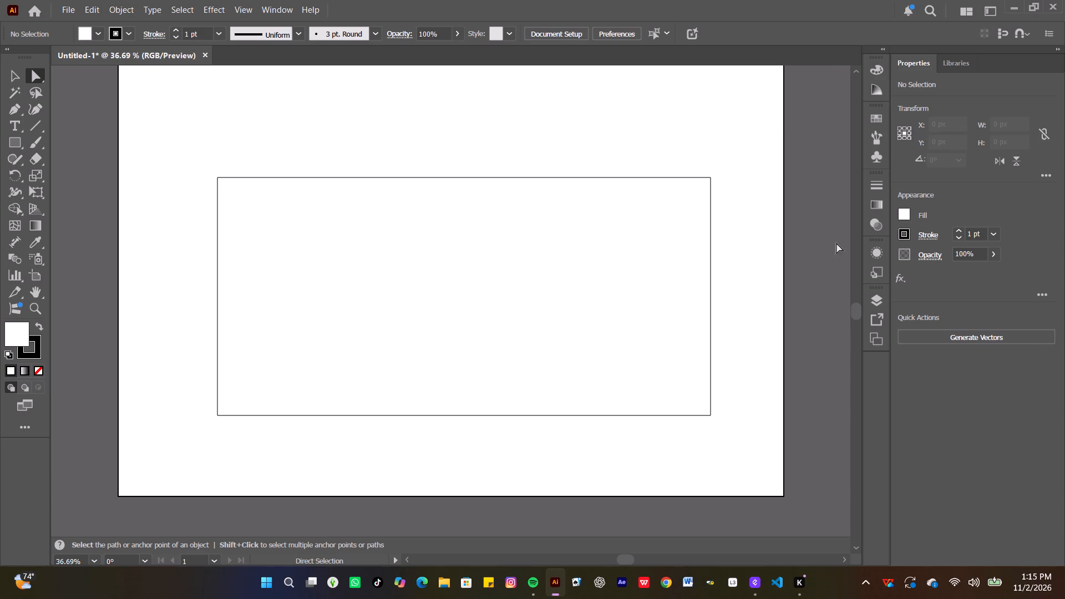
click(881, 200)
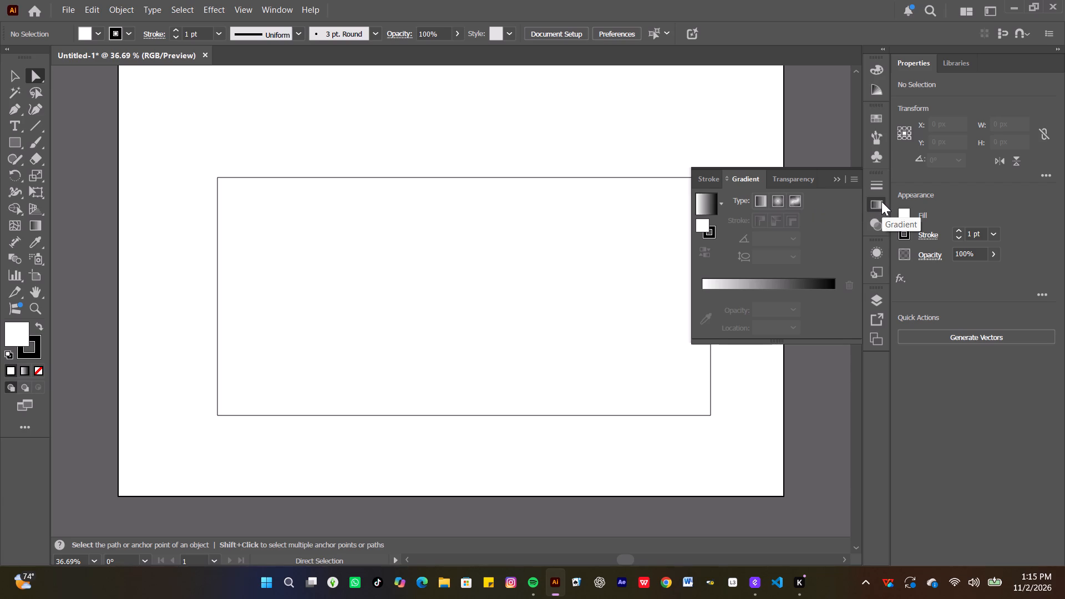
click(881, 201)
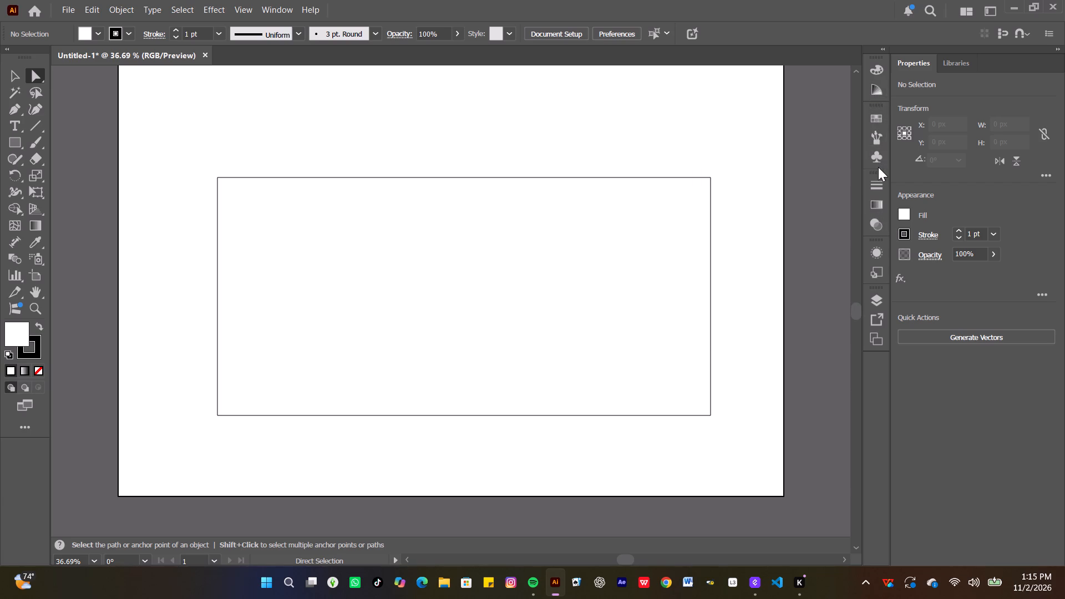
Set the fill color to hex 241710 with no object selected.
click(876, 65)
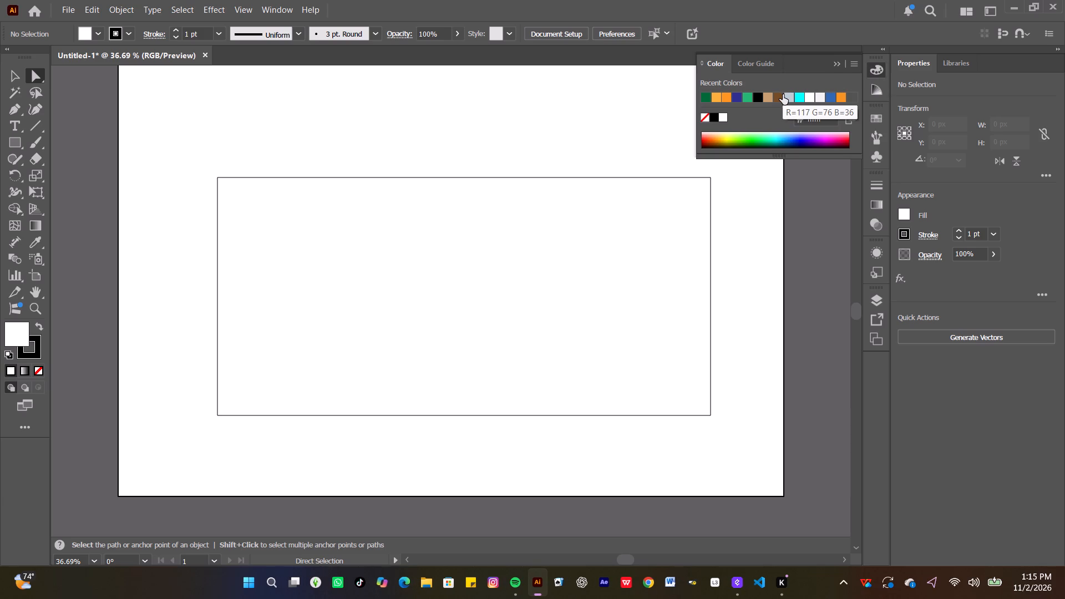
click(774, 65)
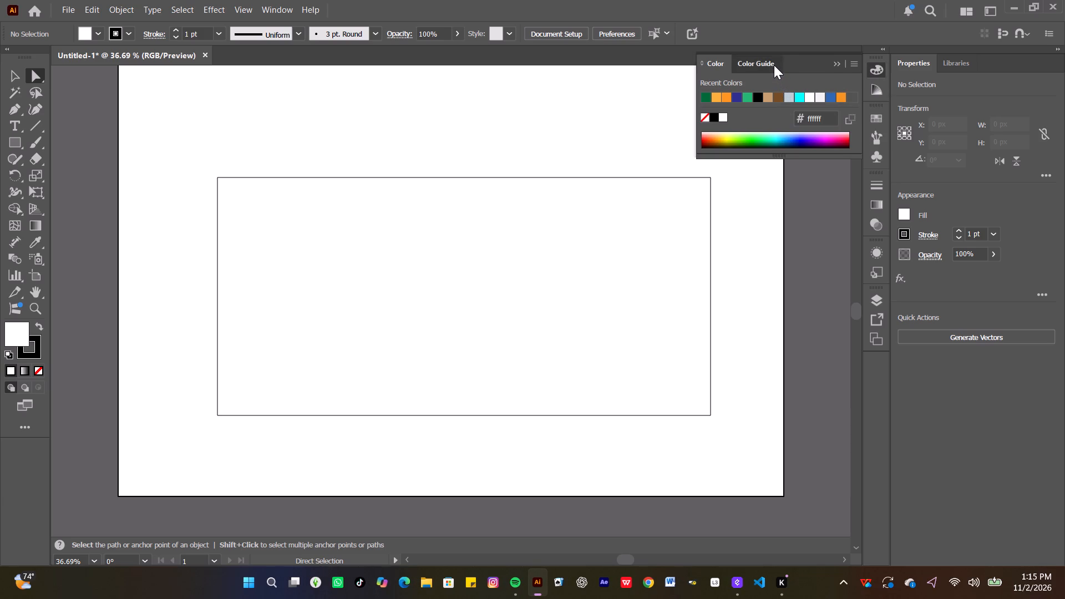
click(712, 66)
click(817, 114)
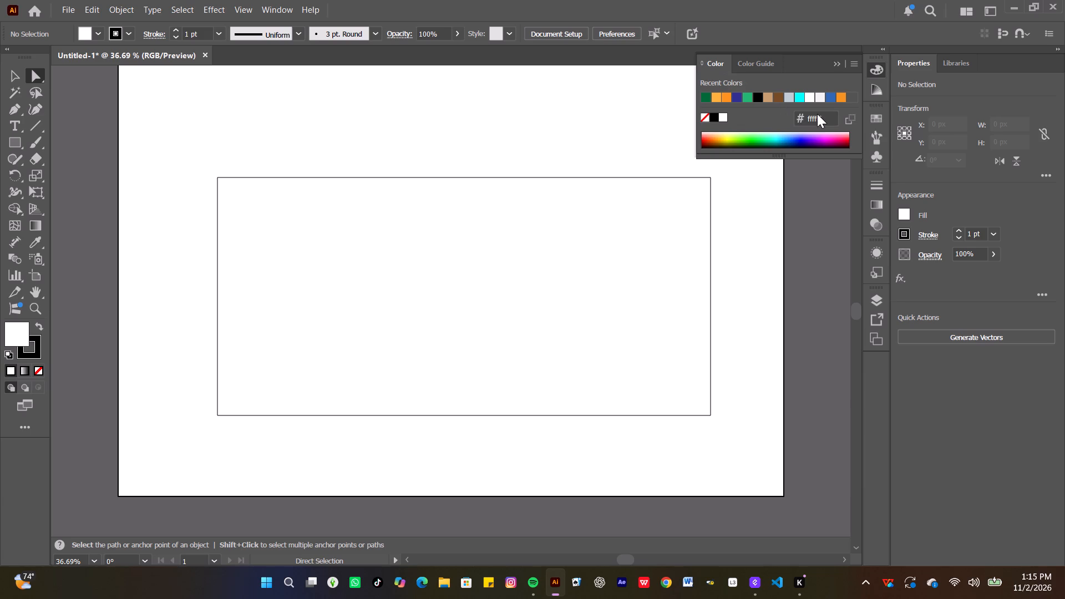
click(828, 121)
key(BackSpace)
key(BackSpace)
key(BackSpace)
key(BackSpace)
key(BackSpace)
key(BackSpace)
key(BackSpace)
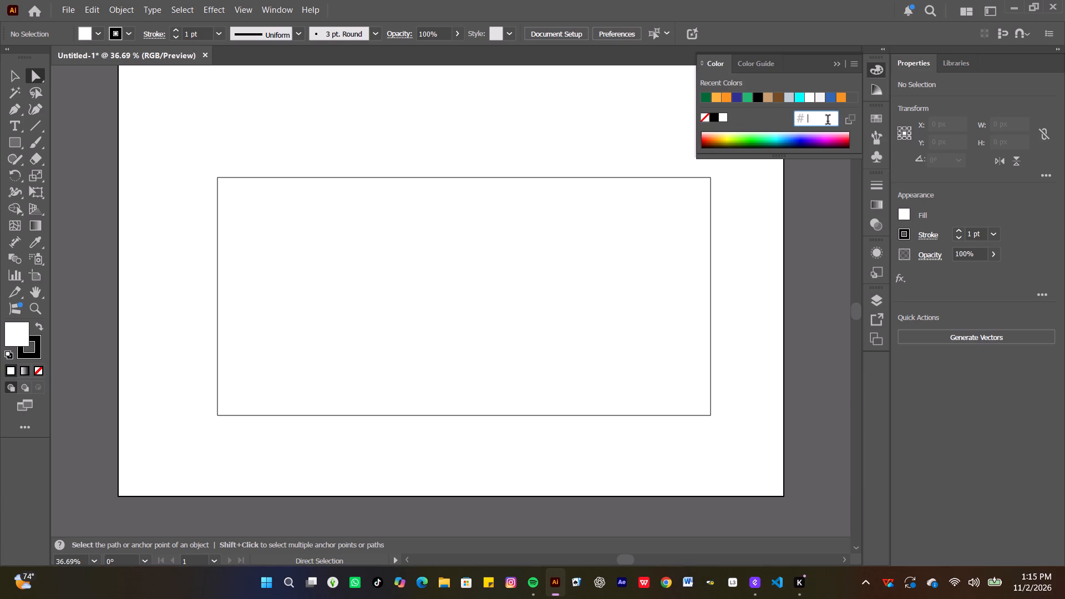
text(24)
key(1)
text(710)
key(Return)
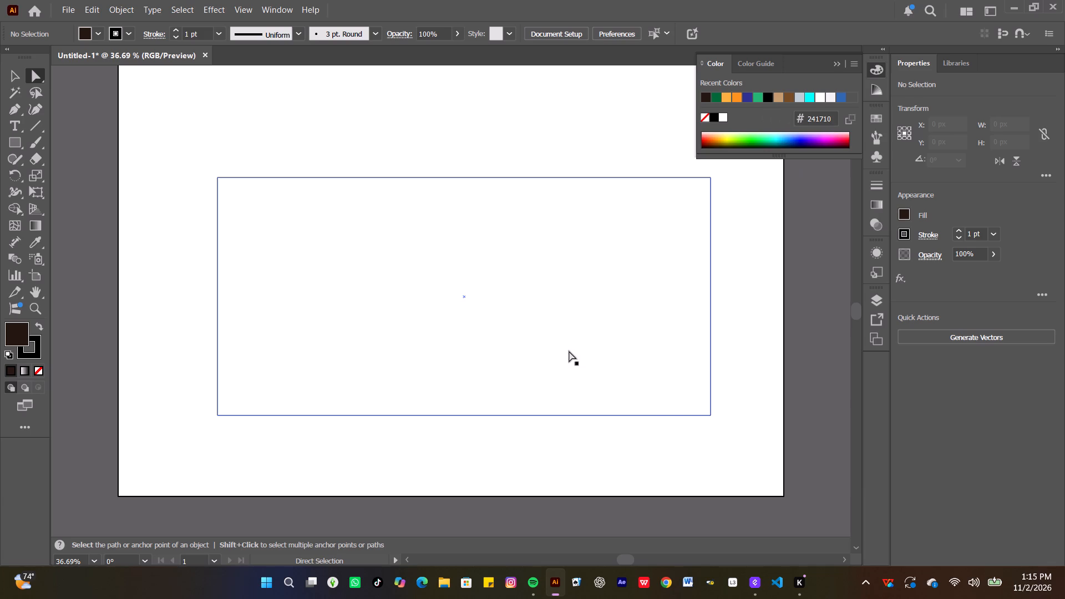
Select the rectangle and set its fill color to hex 241710.
click(446, 337)
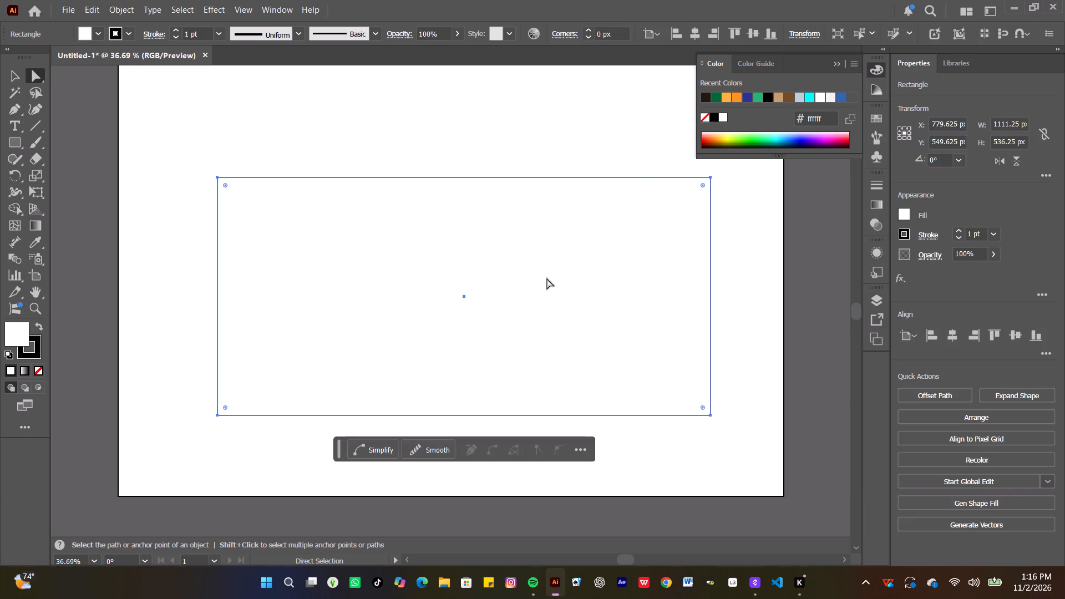
click(826, 116)
key(BackSpace)
key(BackSpace)
key(BackSpace)
key(BackSpace)
key(BackSpace)
key(BackSpace)
key(BackSpace)
key(BackSpace)
key(BackSpace)
key(BackSpace)
key(BackSpace)
key(BackSpace)
key(BackSpace)
key(BackSpace)
key(BackSpace)
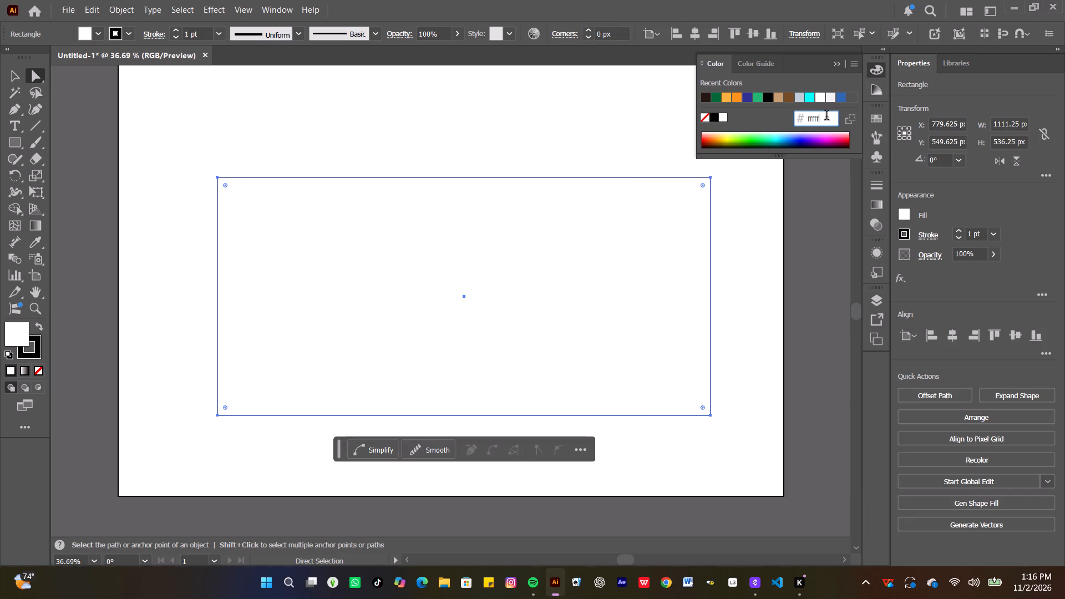
key(2)
text(41)
text(710)
key(Return)
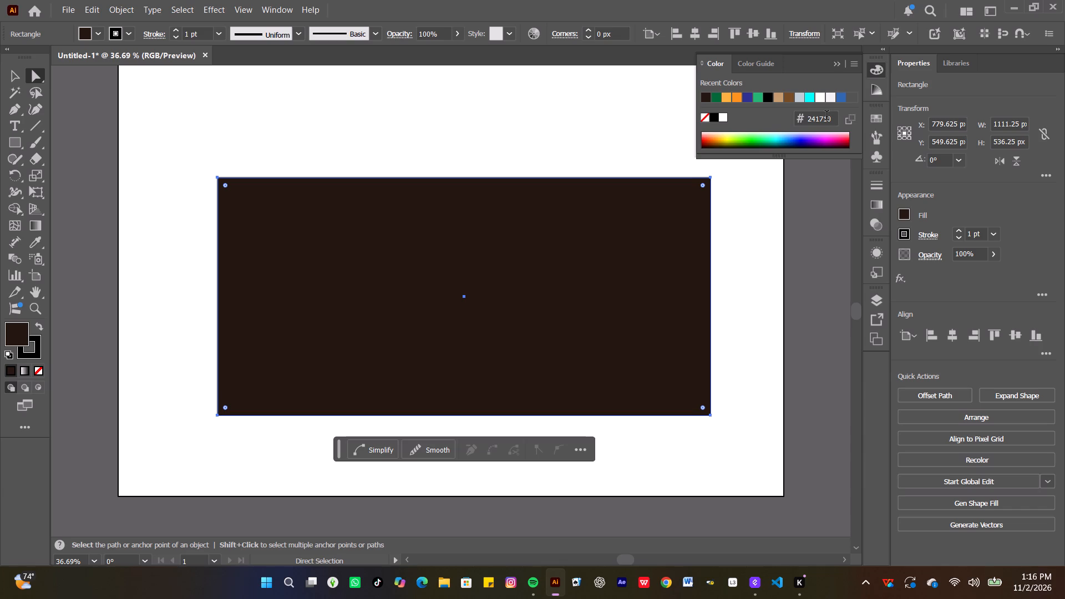
click(876, 67)
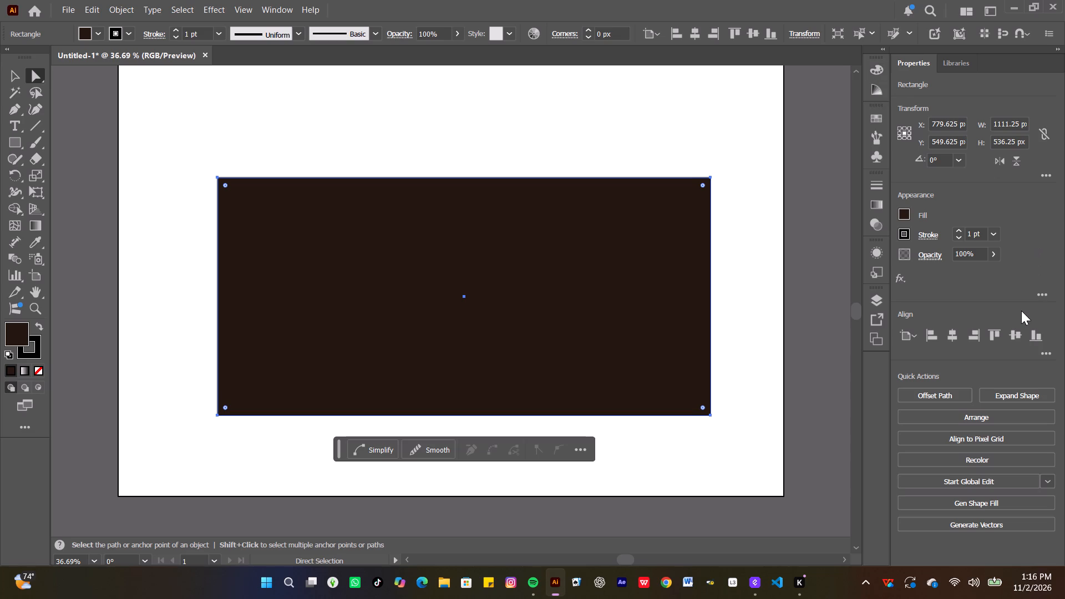
Save the document as ESPRESSO in Adobe Illustrator (.AI) format, keeping the Illustrator 2020 version and default options.
key(ctrl+s)
key(ctrl+s)
key(ctrl+s)
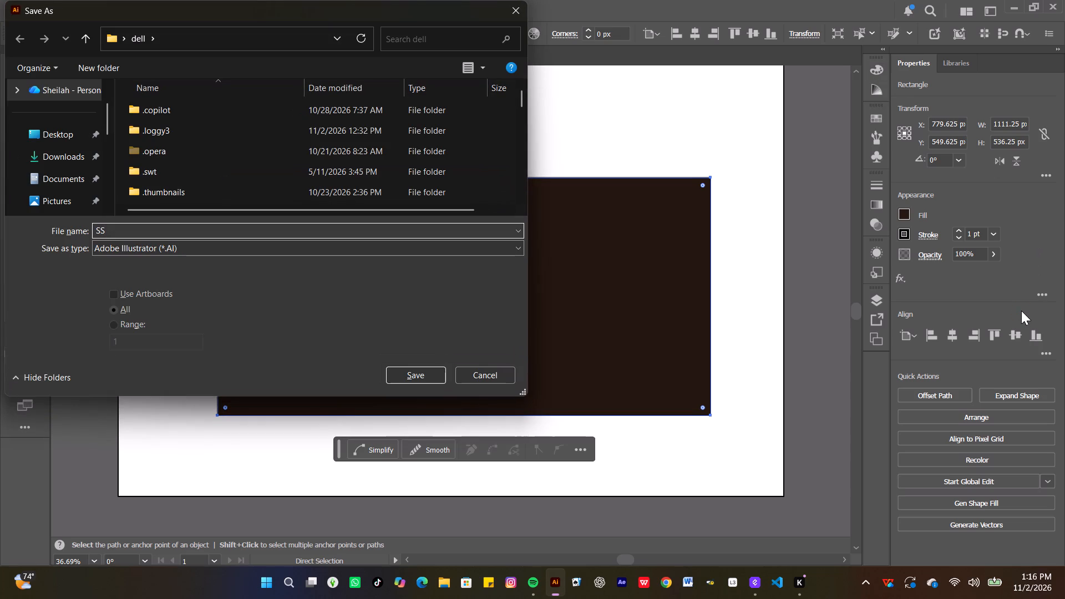
key(BackSpace)
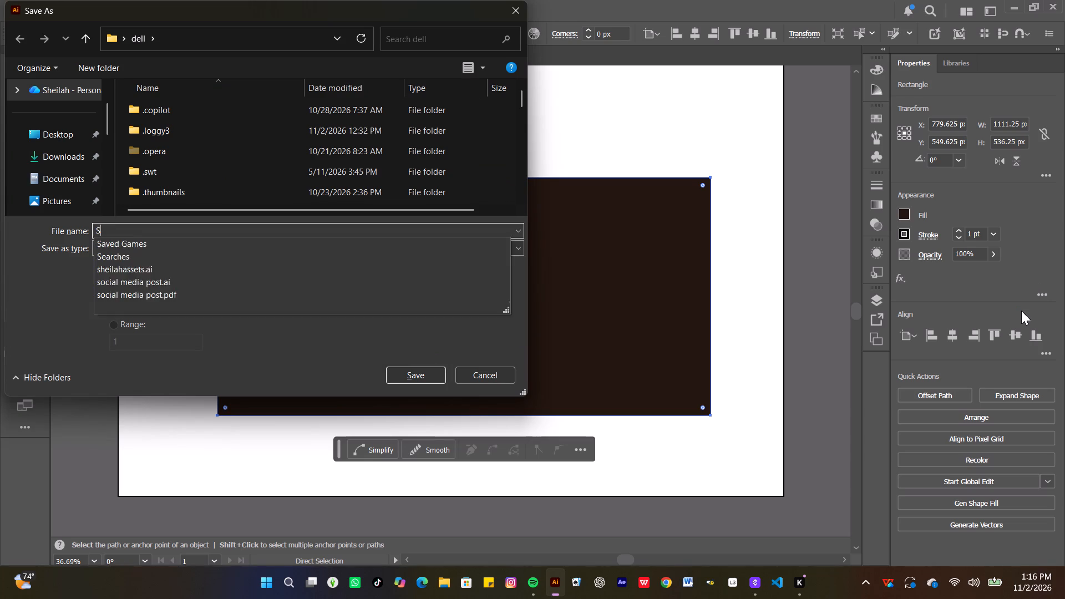
key(BackSpace)
key(BackSpace)
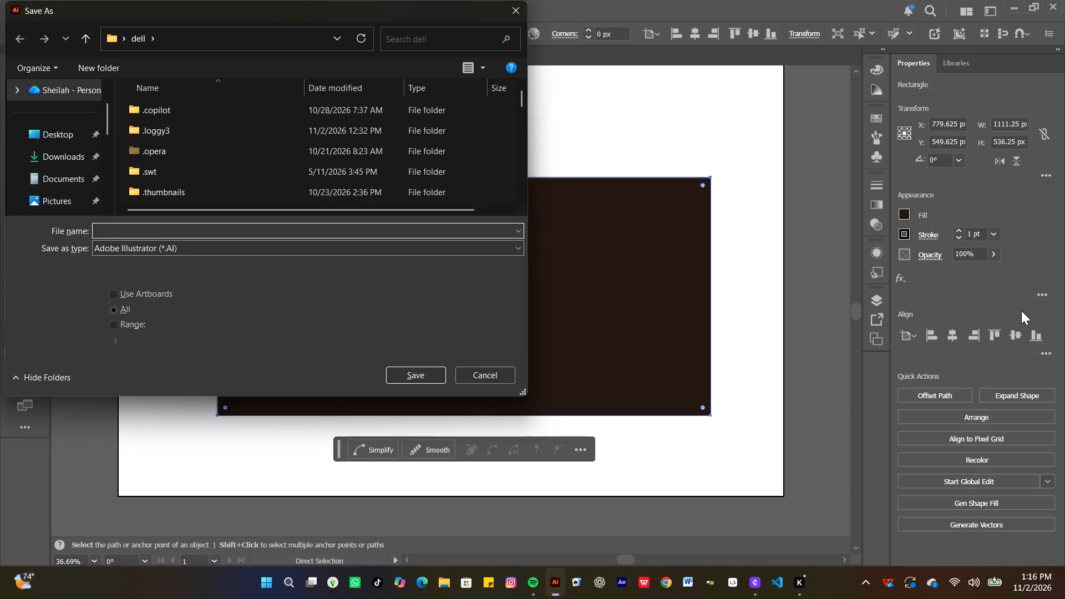
text(ESPRESSO)
key(Return)
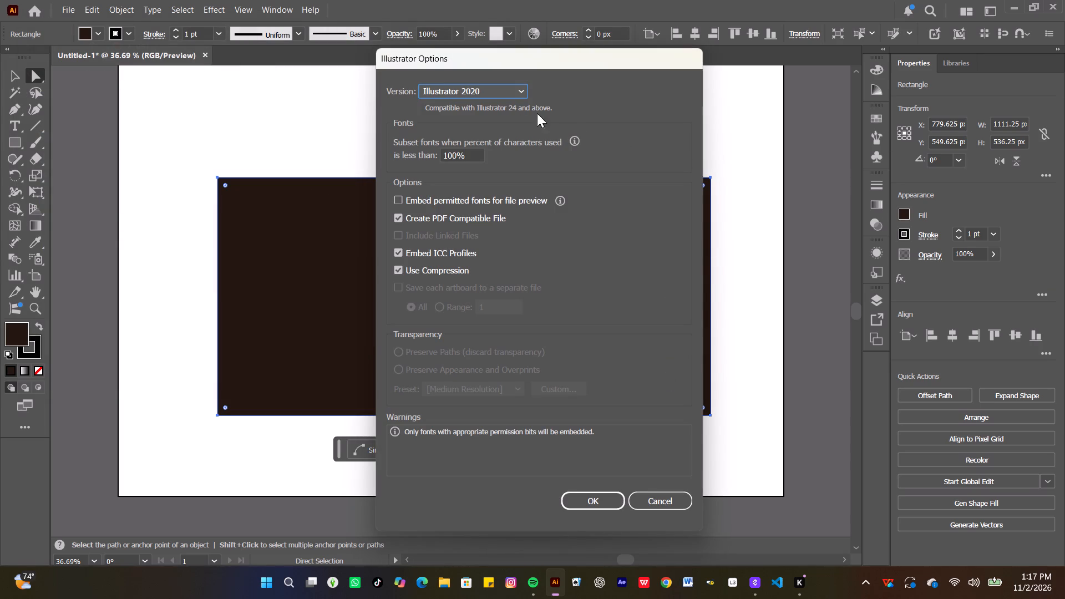
click(513, 83)
click(522, 88)
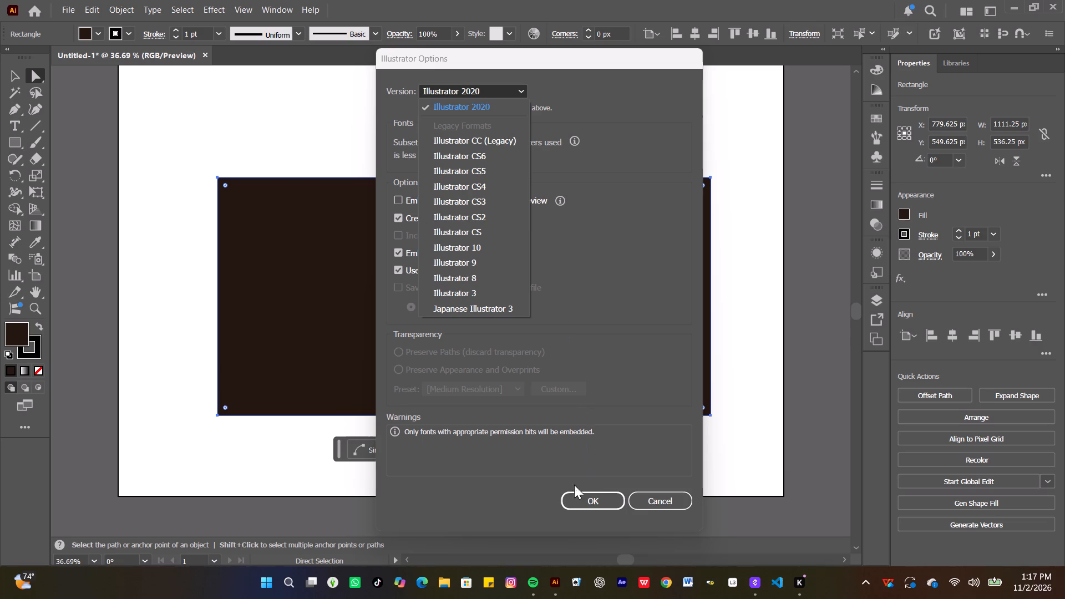
click(576, 501)
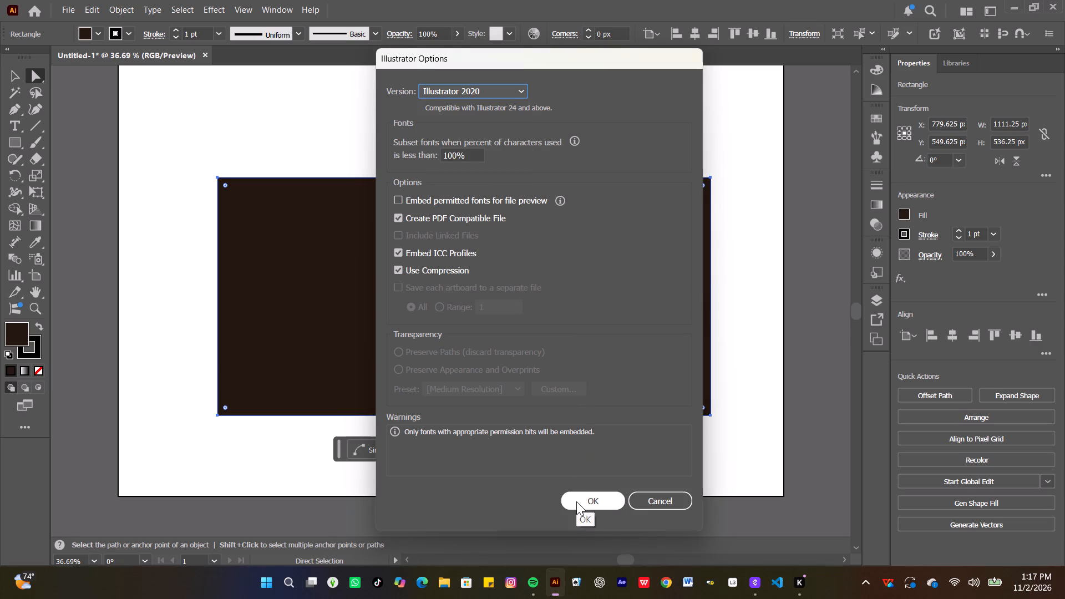
click(576, 501)
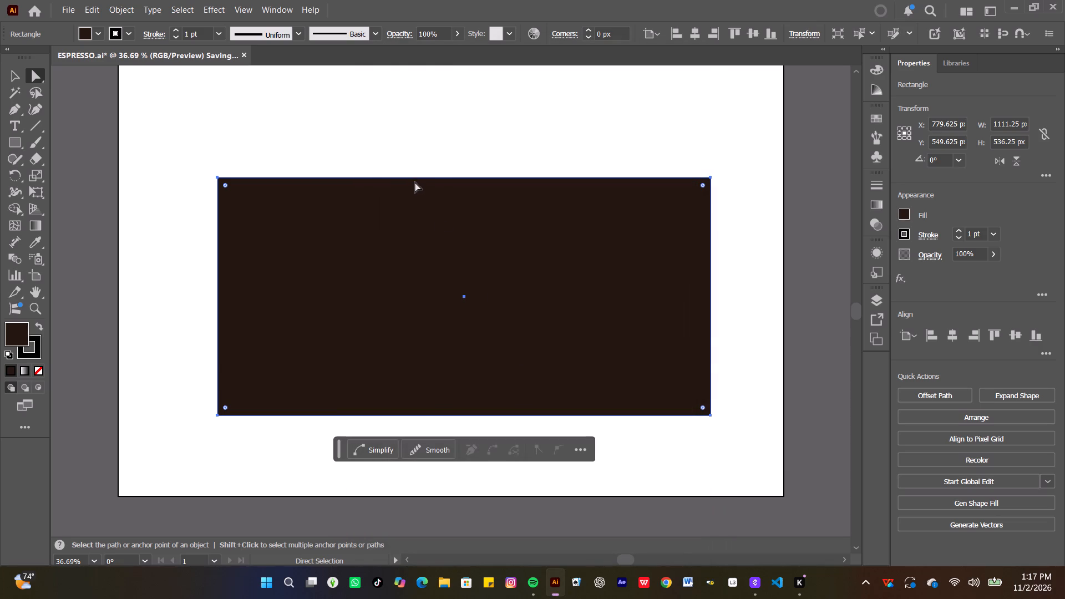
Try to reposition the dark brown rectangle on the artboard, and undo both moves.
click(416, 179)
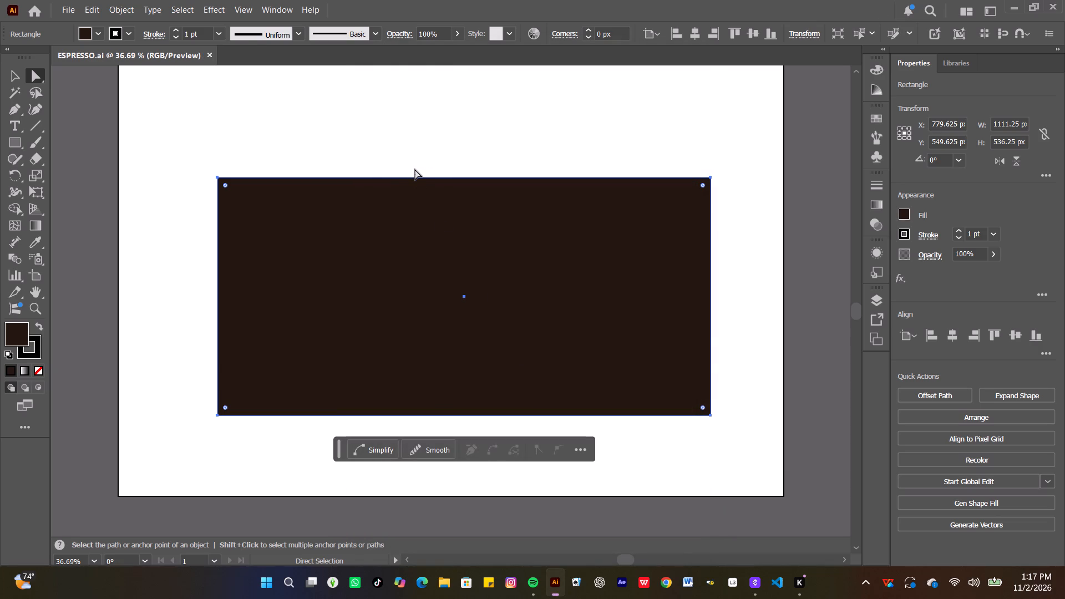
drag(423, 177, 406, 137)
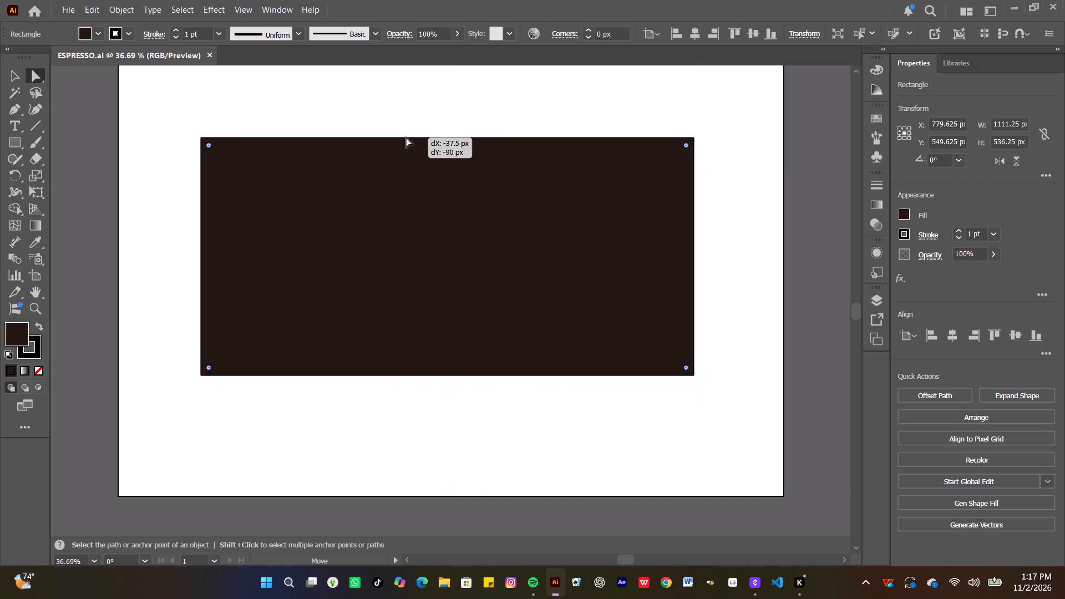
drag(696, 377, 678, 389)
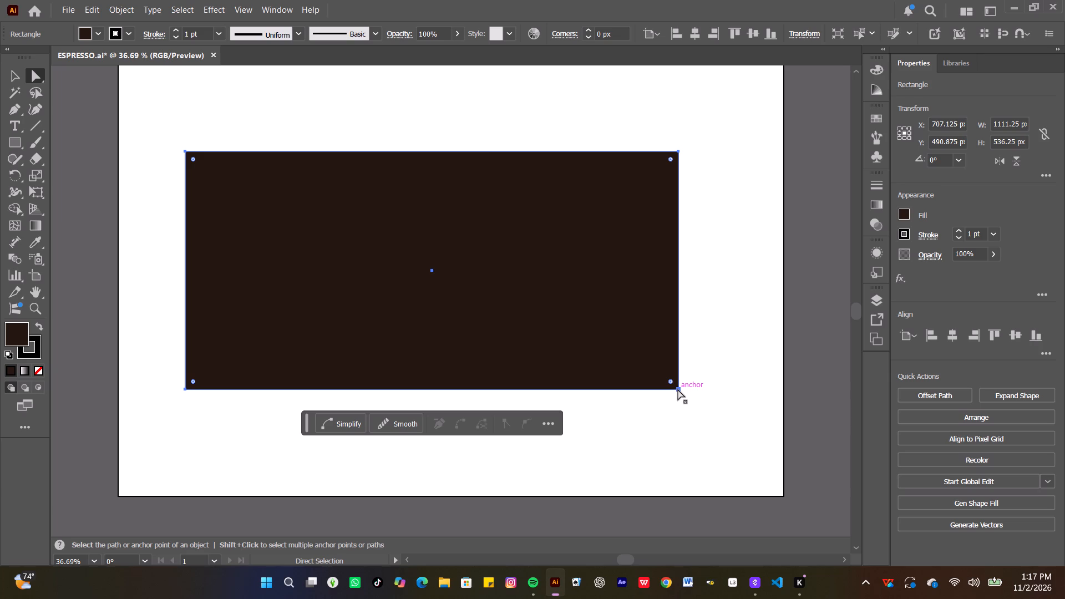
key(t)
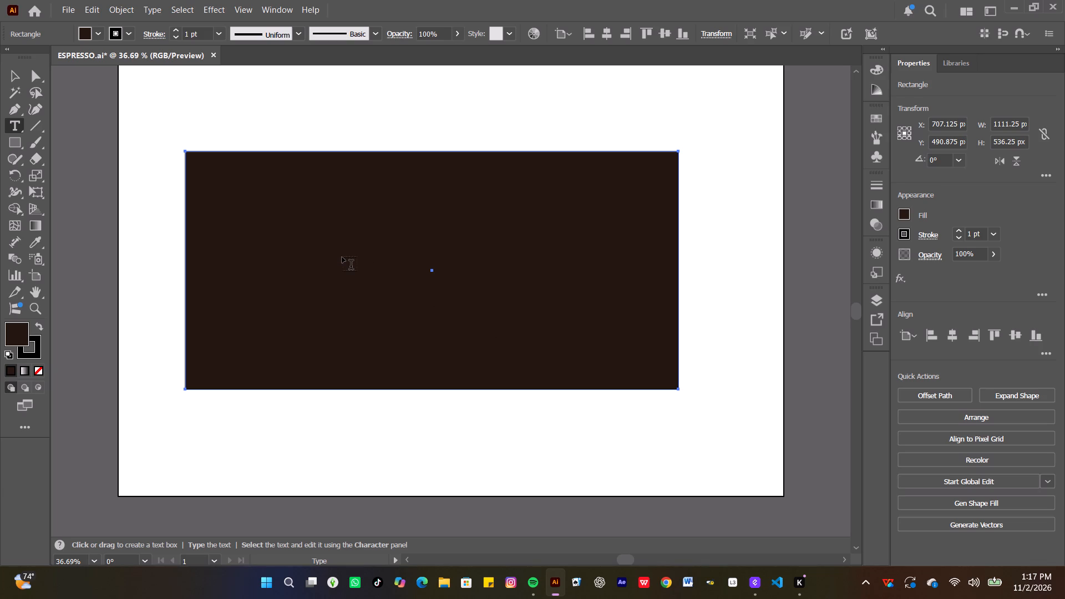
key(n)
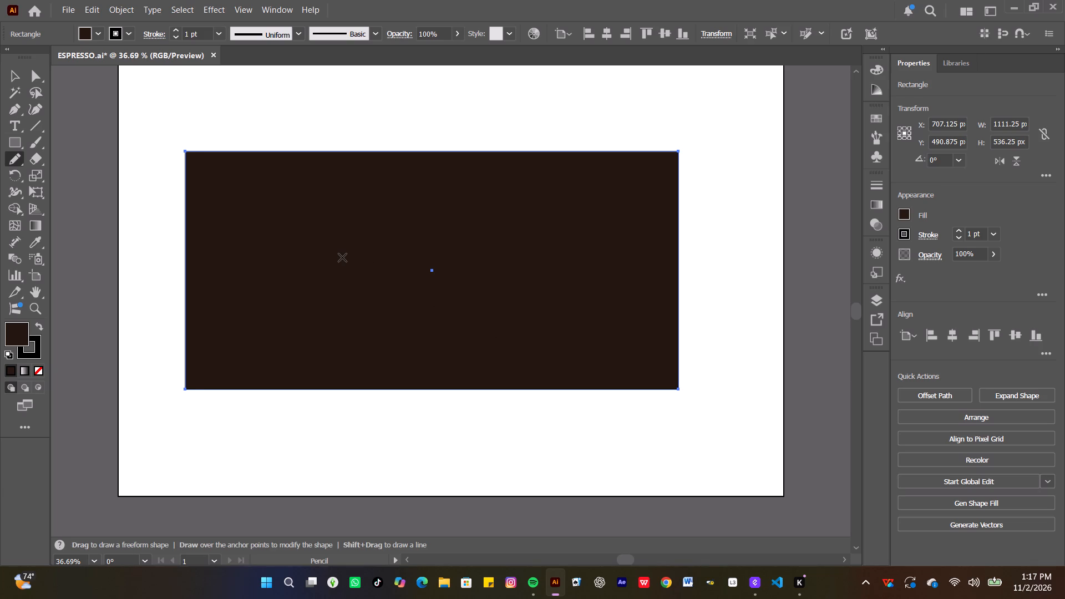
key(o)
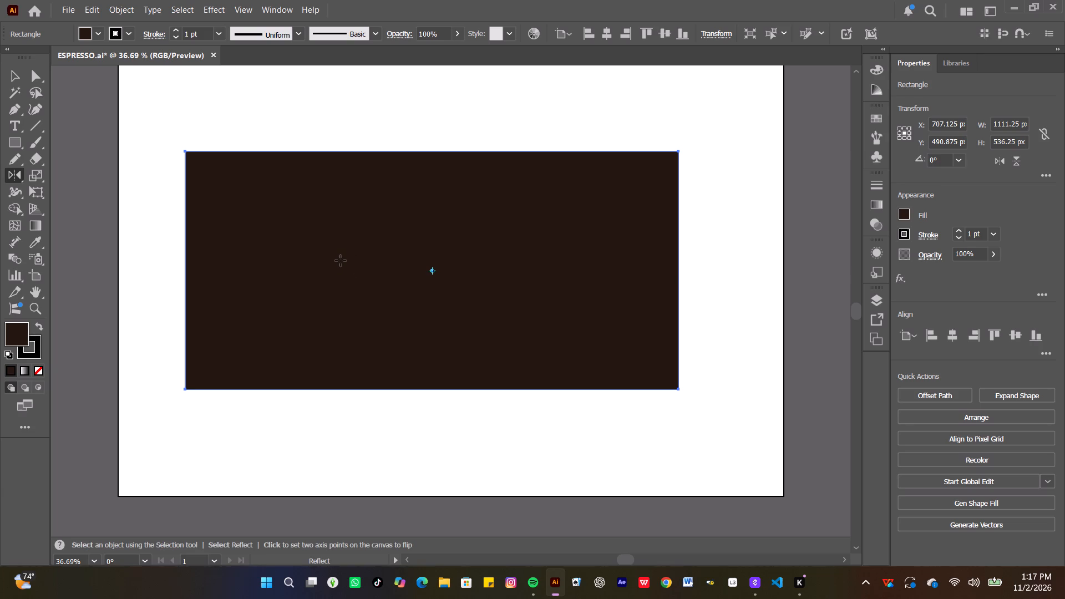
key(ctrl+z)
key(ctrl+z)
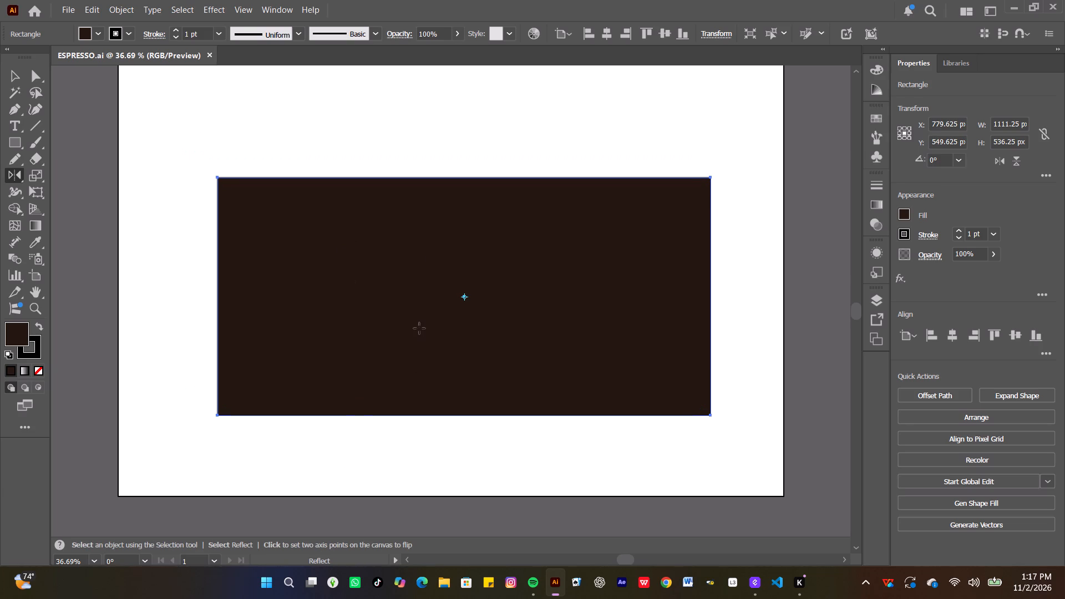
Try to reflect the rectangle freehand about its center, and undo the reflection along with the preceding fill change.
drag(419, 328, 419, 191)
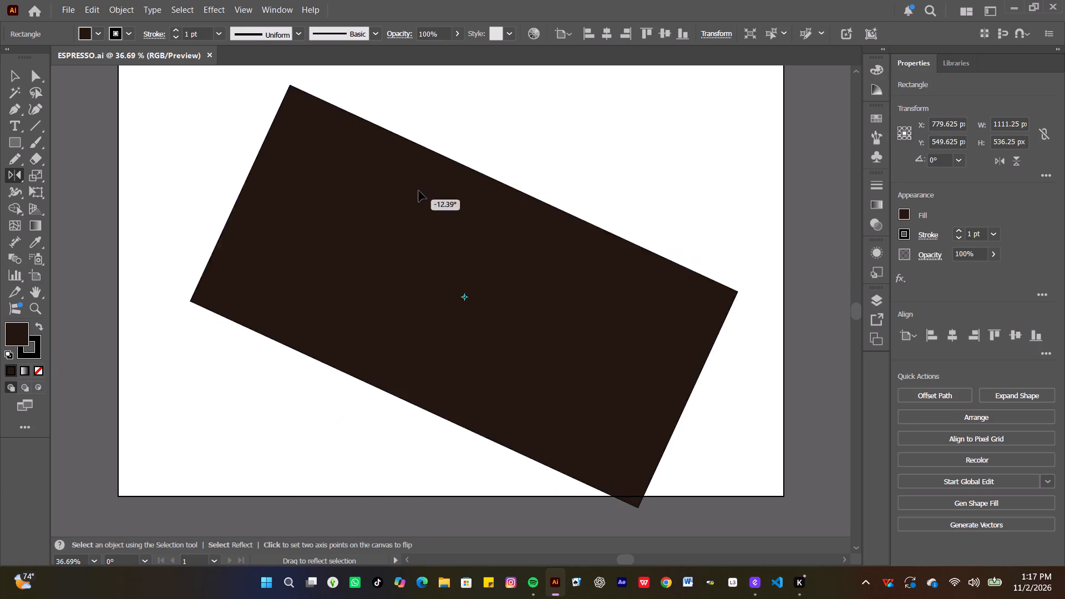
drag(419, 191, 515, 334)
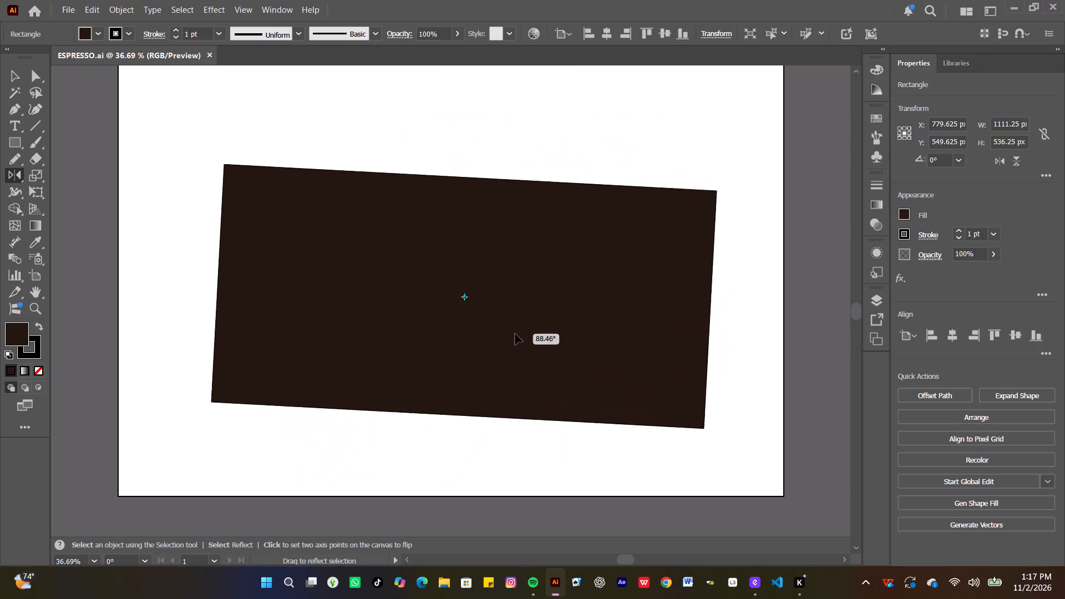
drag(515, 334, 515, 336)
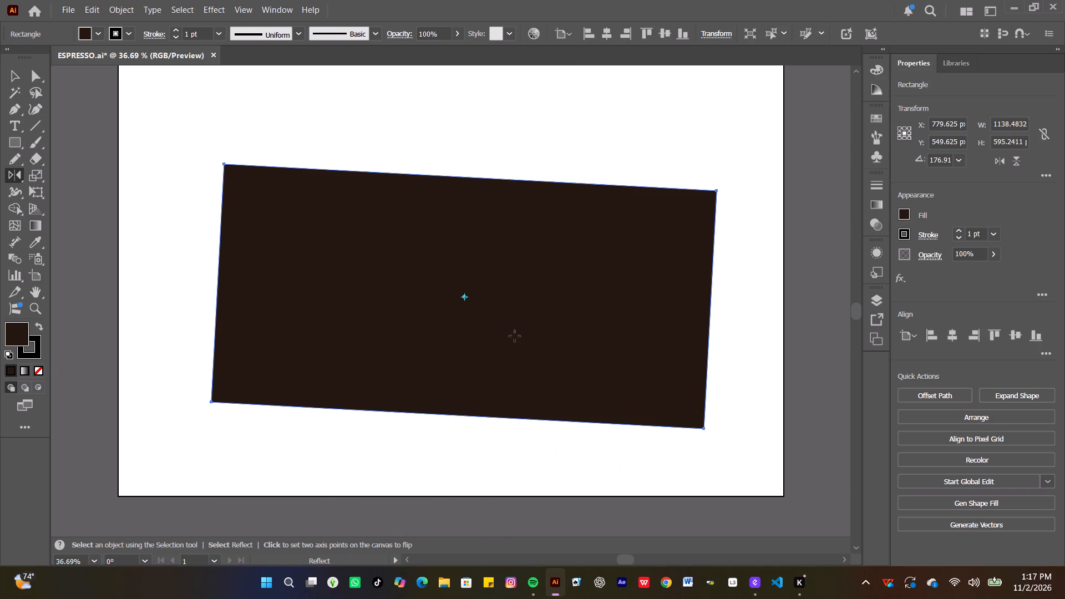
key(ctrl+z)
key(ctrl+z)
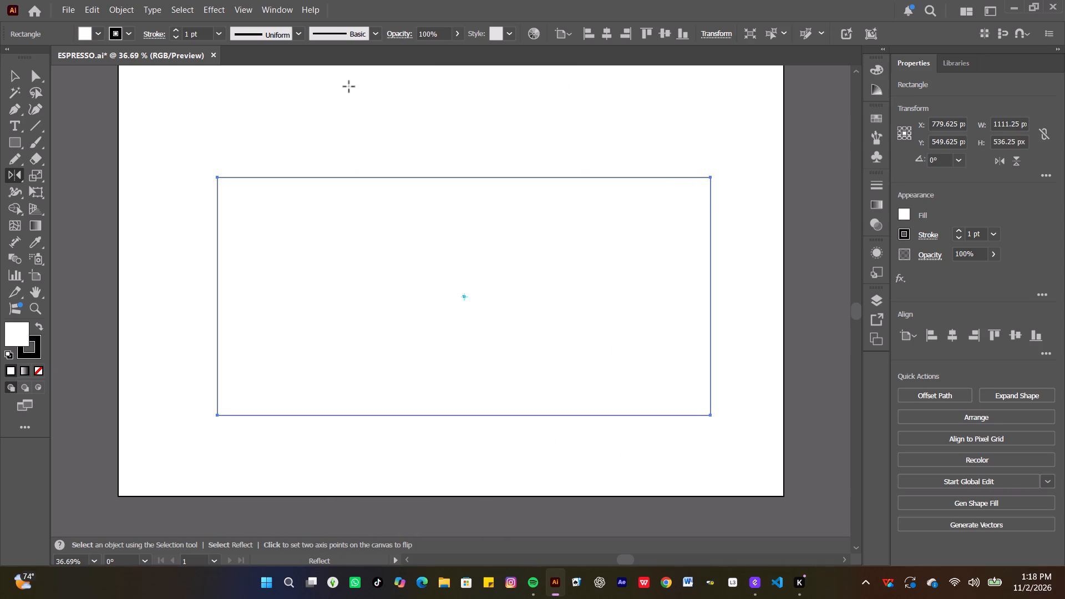
Set the selected rectangle's fill to the recently used color 241710.
click(68, 14)
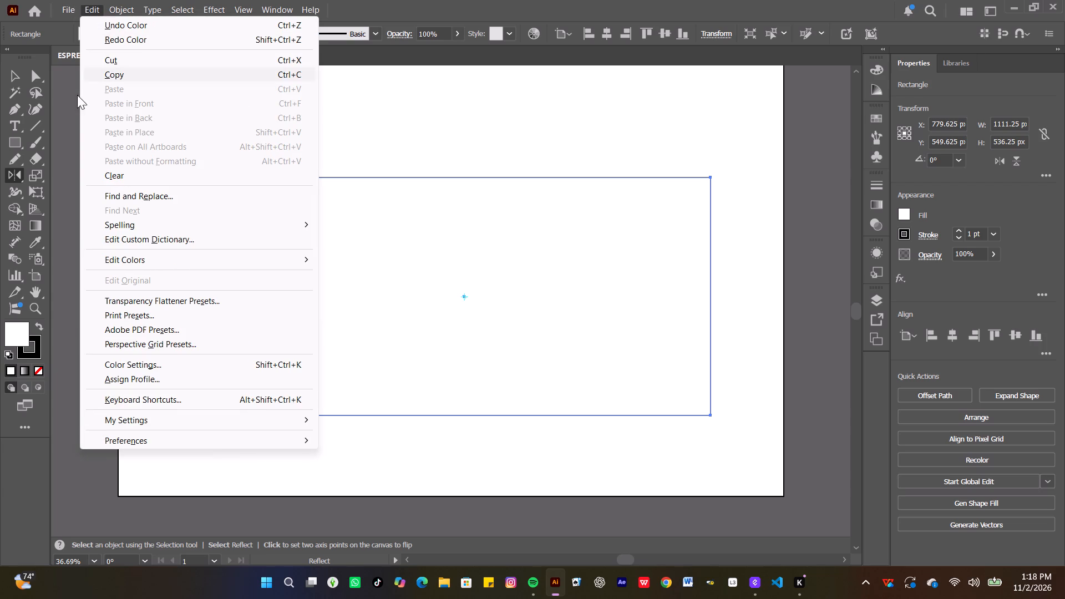
click(63, 140)
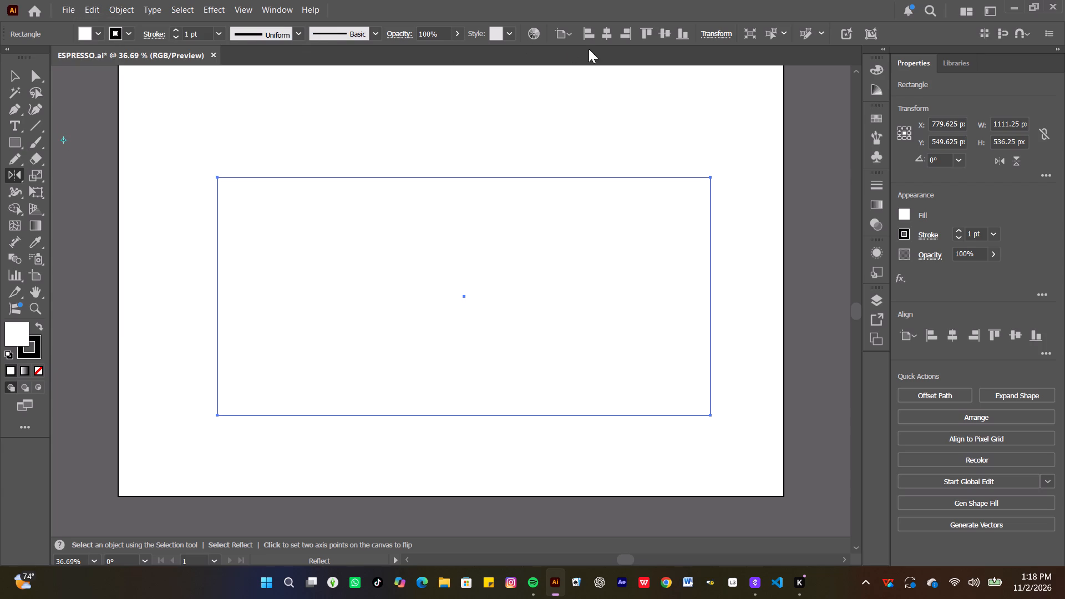
click(881, 75)
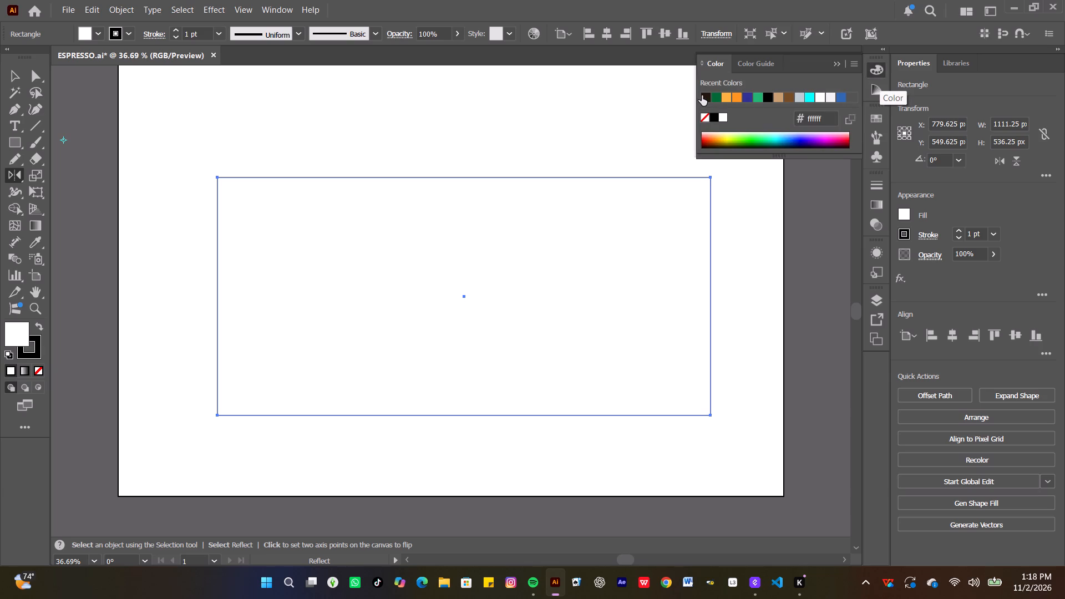
click(702, 95)
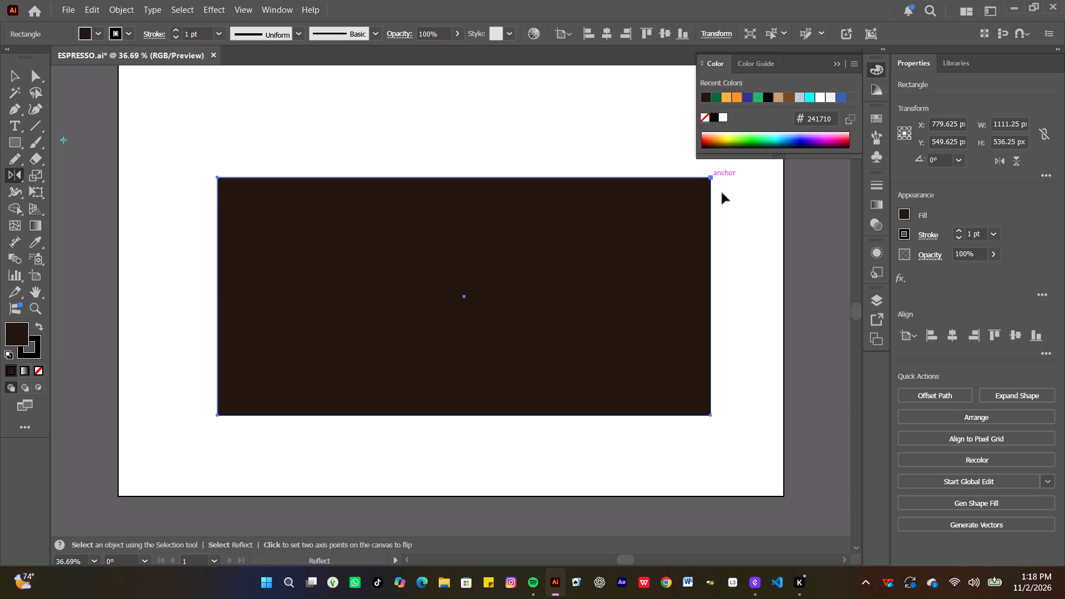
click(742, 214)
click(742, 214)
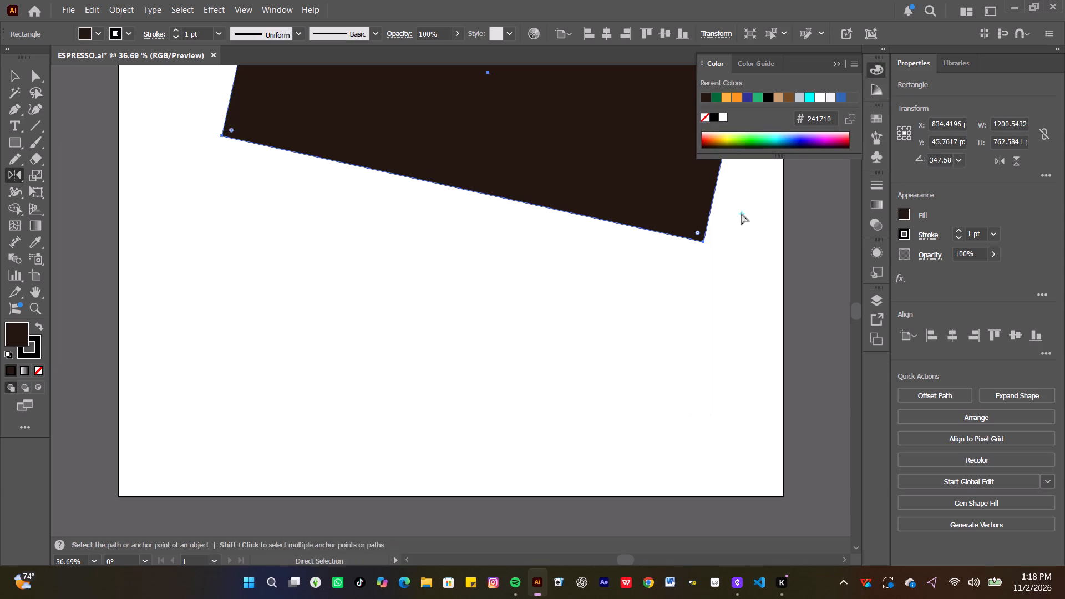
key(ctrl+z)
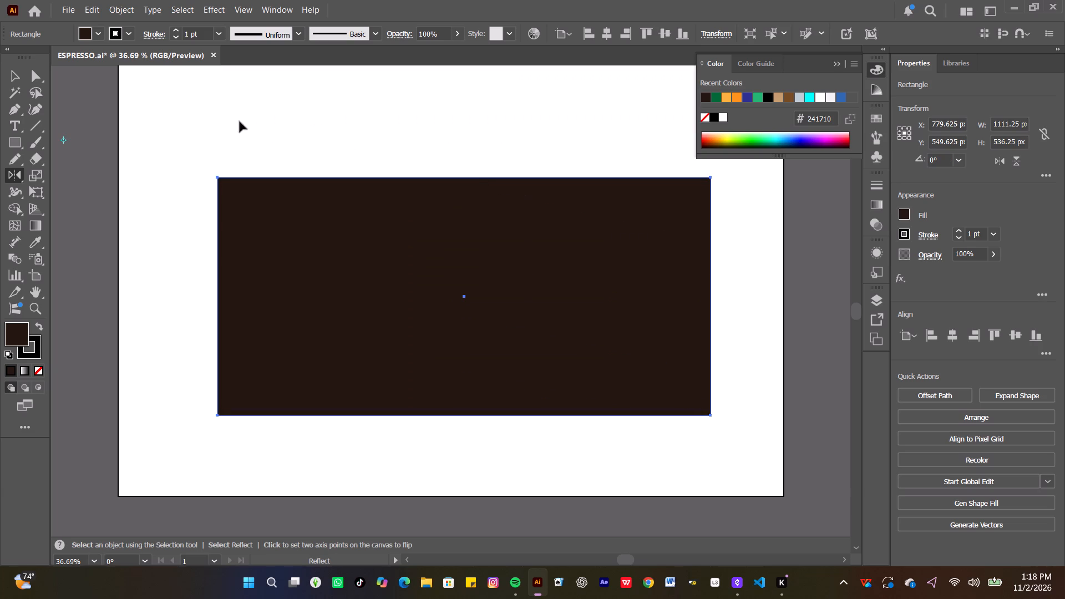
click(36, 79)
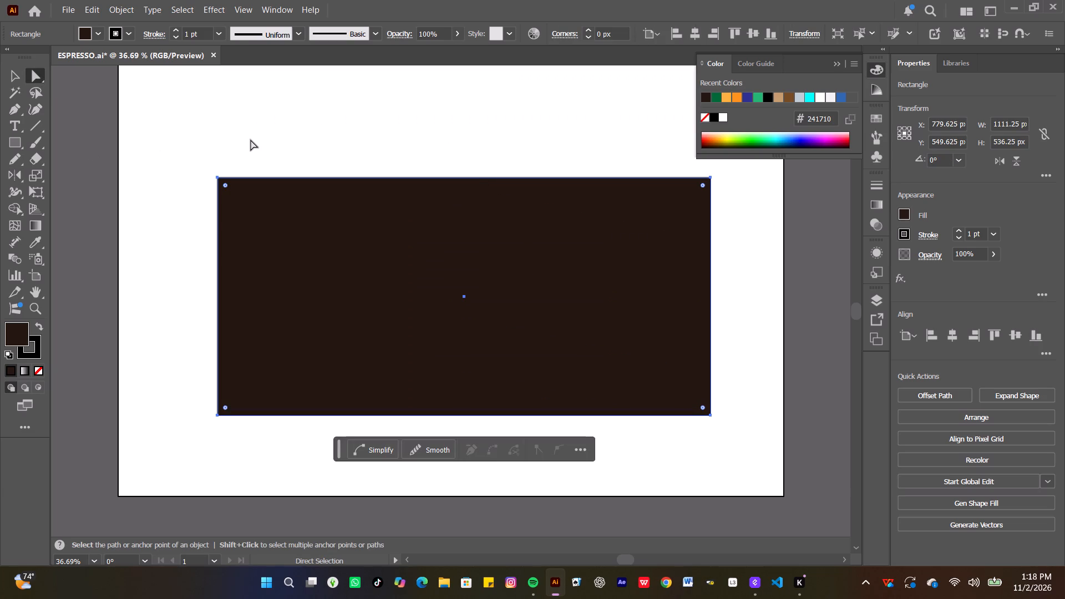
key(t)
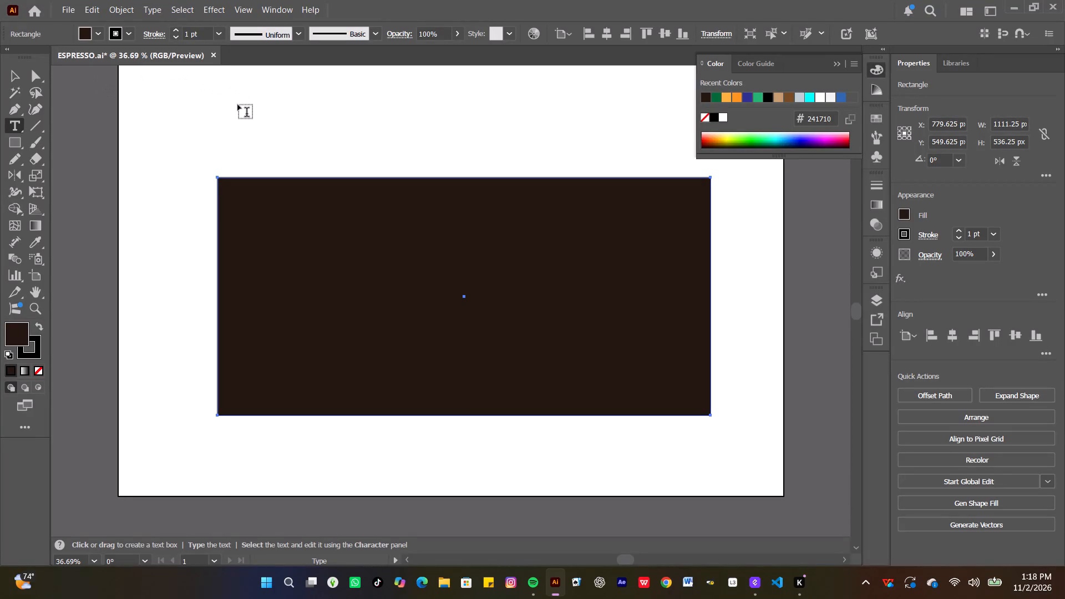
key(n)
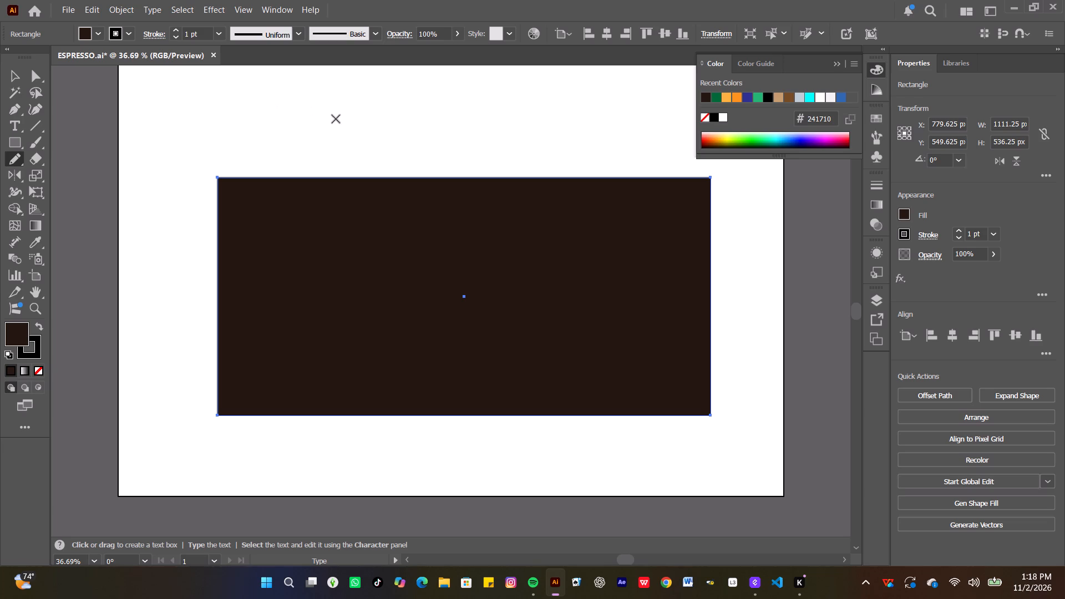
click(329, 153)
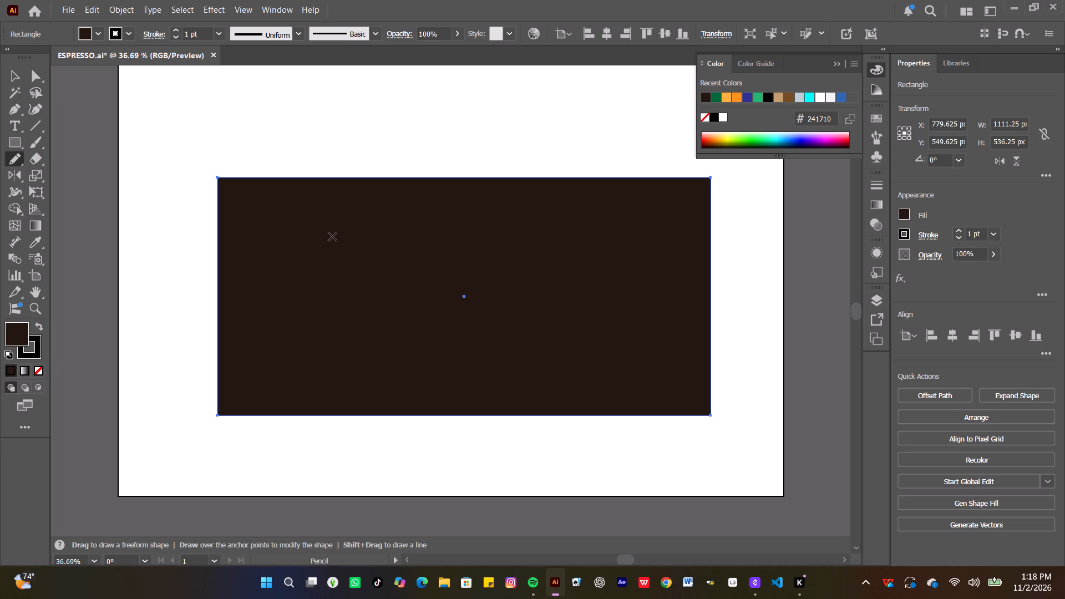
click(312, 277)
Place a new point text on the artboard above the rectangle and set its font size to 72 pt.
key(t)
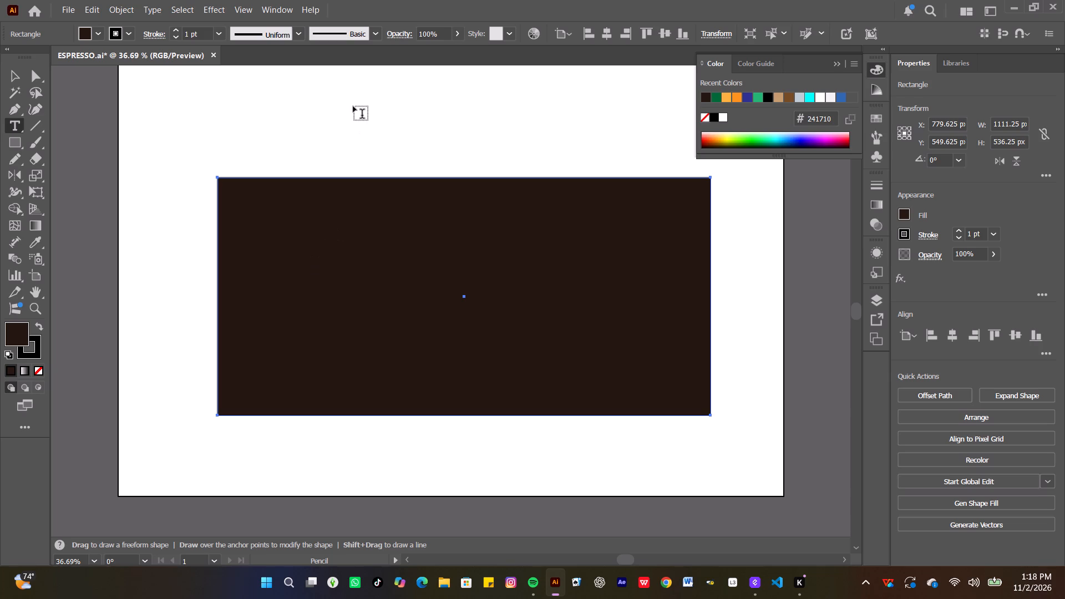
click(353, 106)
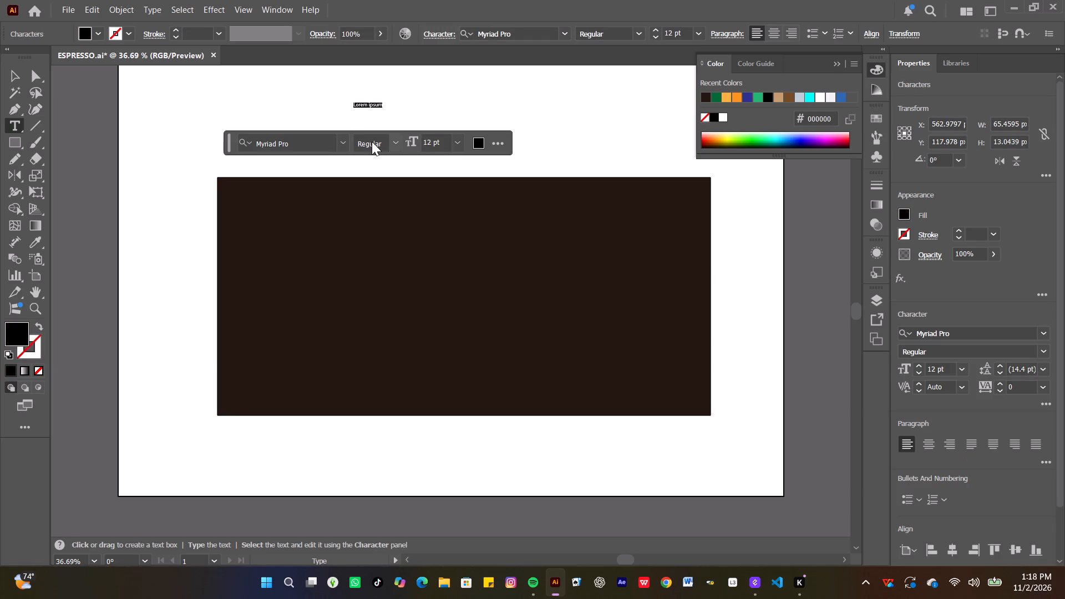
click(452, 143)
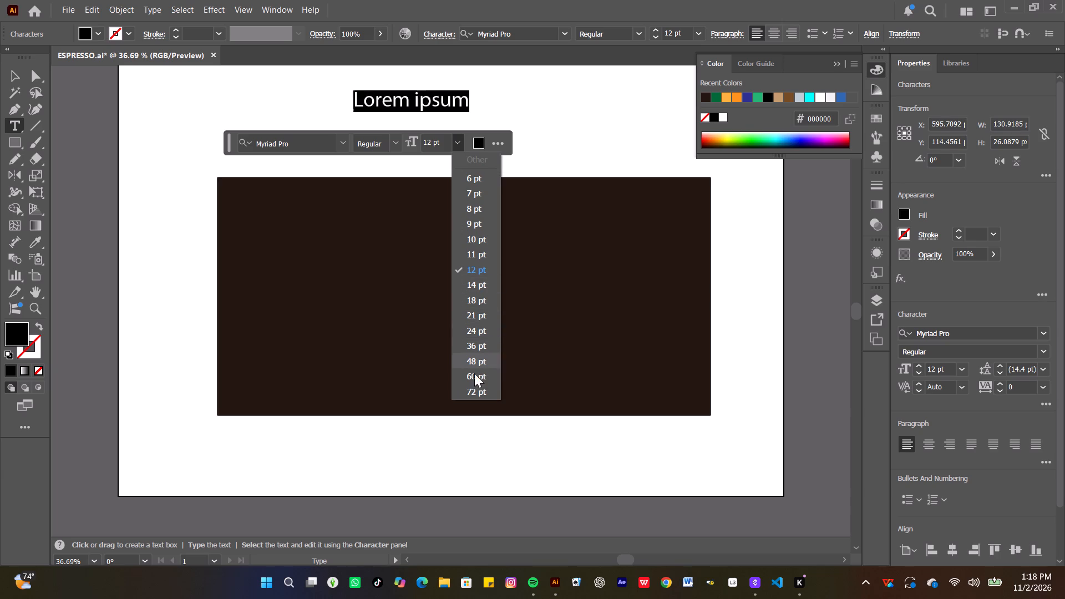
click(471, 392)
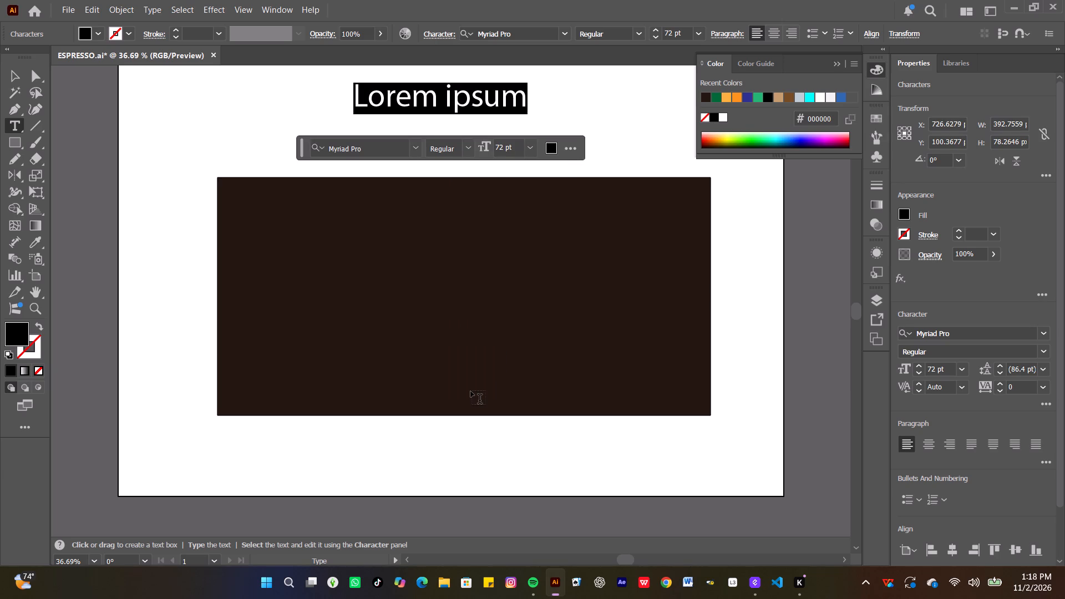
Replace the placeholder text with NOIRE' in capital letters.
key(n)
text(OI)
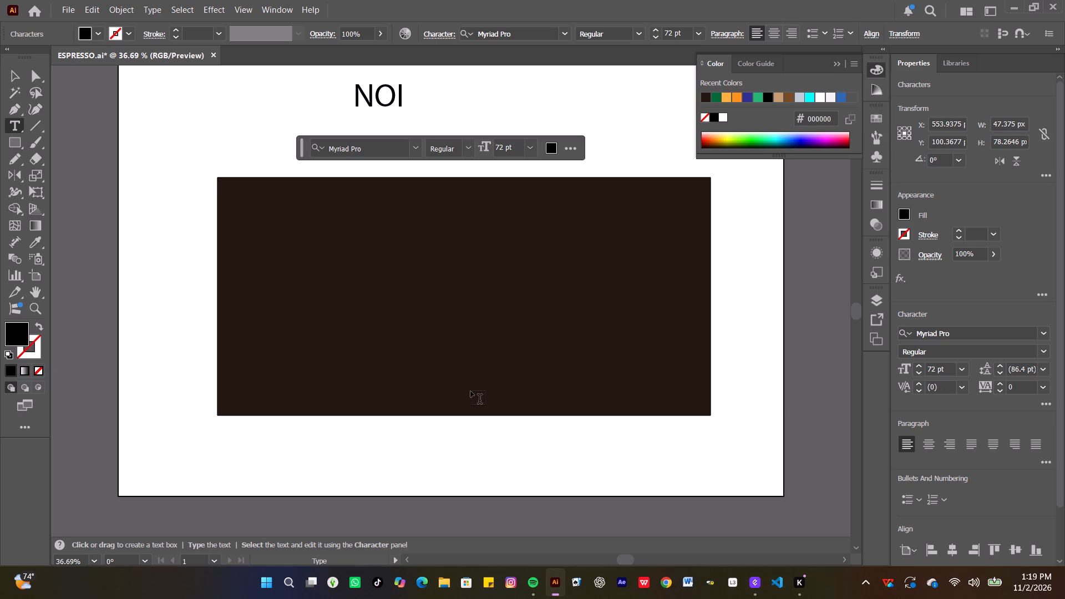
key(r)
key(e)
key(apostrophe)
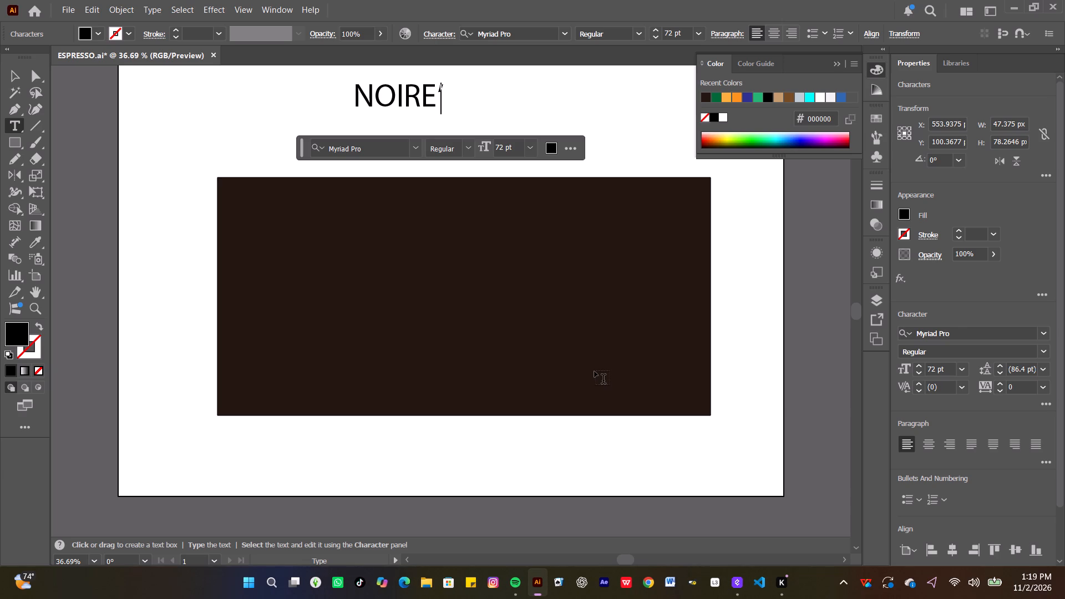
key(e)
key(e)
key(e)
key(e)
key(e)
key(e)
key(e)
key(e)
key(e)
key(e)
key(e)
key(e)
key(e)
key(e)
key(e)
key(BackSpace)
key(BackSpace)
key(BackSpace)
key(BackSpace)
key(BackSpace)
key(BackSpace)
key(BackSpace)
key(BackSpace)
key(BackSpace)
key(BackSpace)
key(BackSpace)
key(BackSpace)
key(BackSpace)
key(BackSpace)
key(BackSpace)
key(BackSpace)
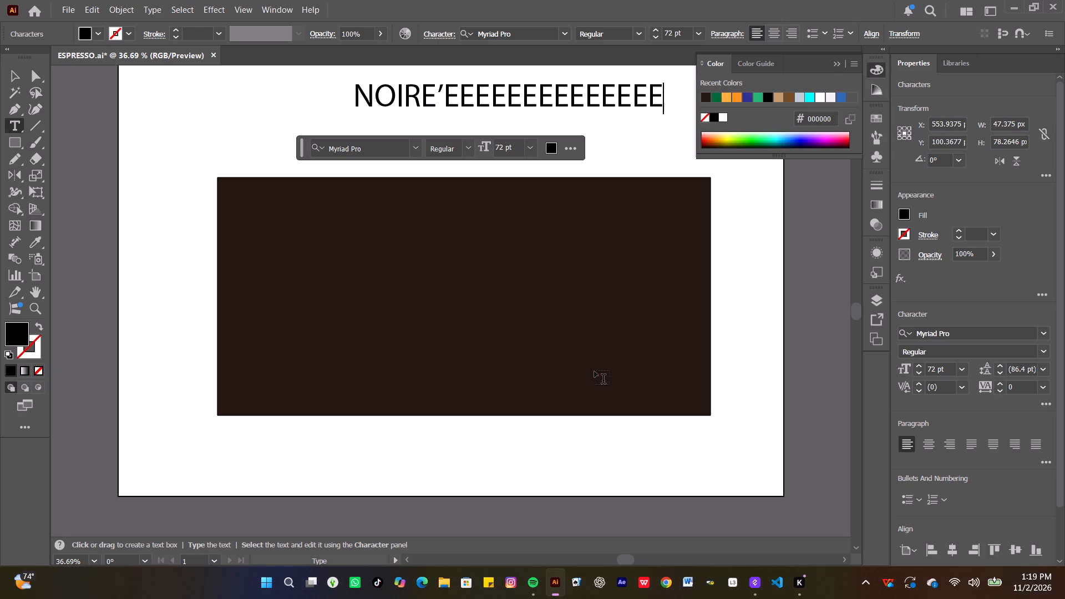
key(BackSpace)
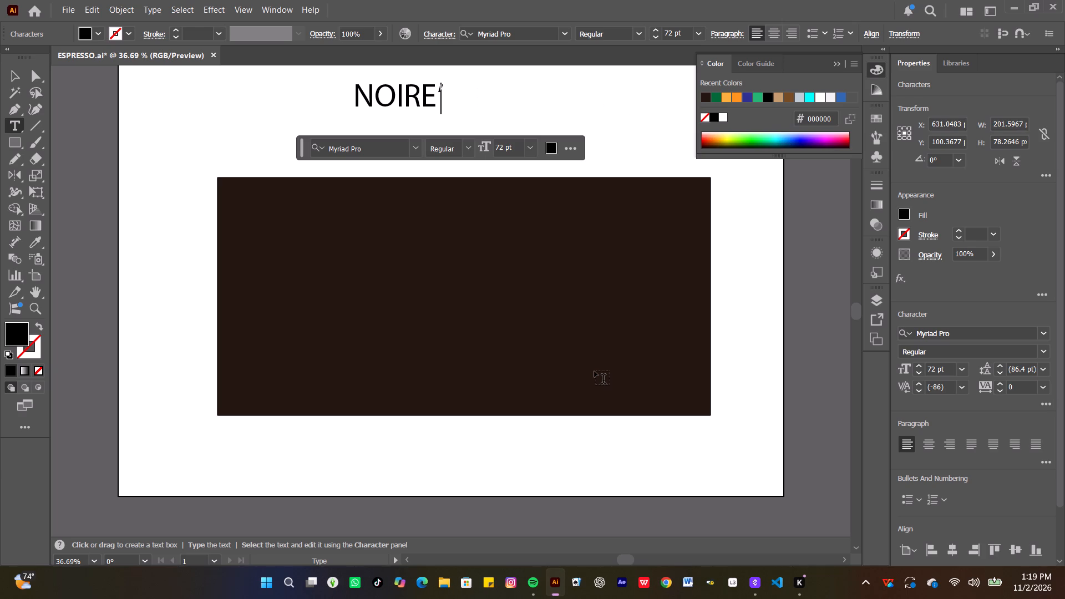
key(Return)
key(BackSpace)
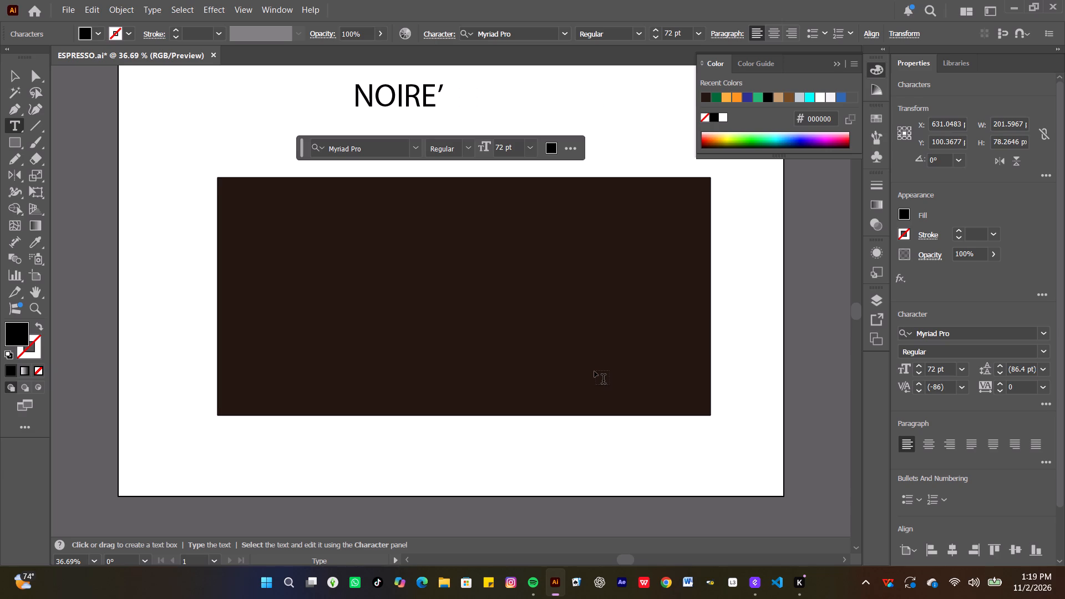
Finish editing the NOIRE' text and keep it selected as an object.
key(Escape)
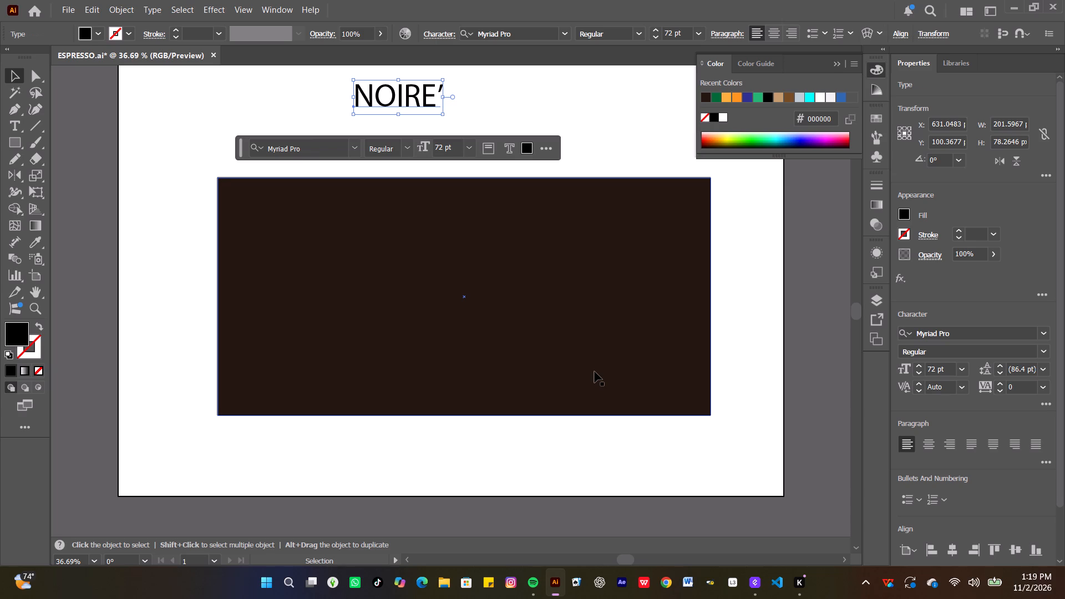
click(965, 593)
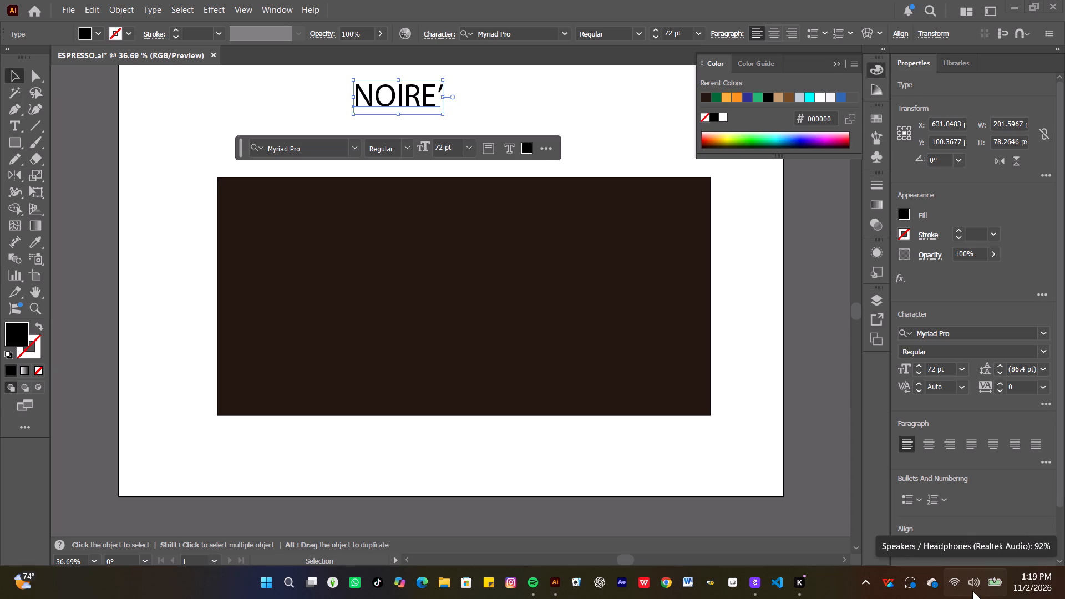
Raise the system speaker volume to nearly the maximum.
click(970, 587)
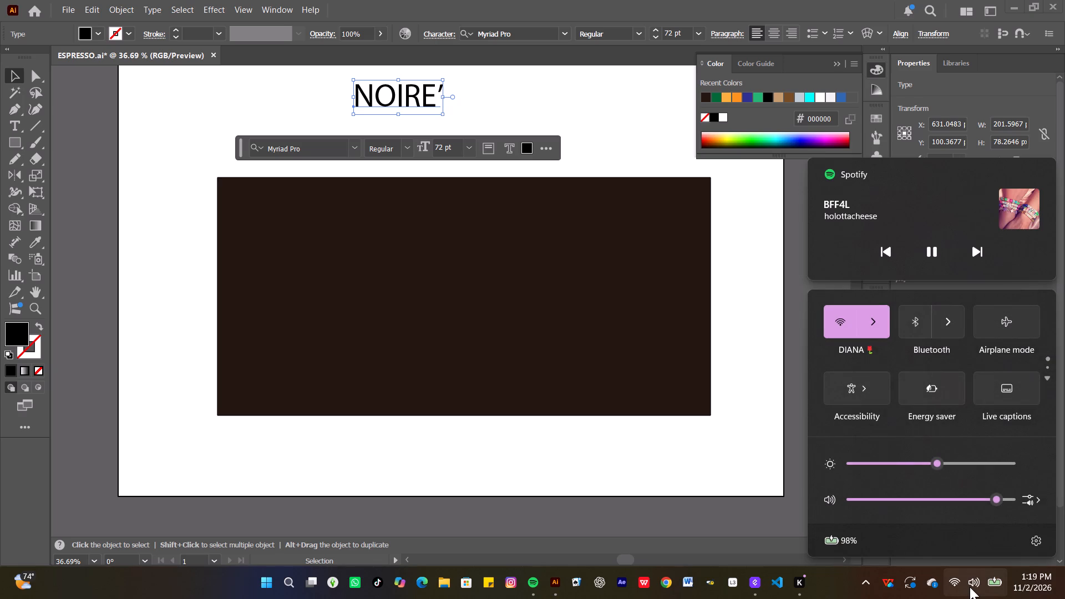
drag(1001, 498, 1009, 500)
drag(1009, 500, 1008, 499)
drag(1008, 499, 1013, 500)
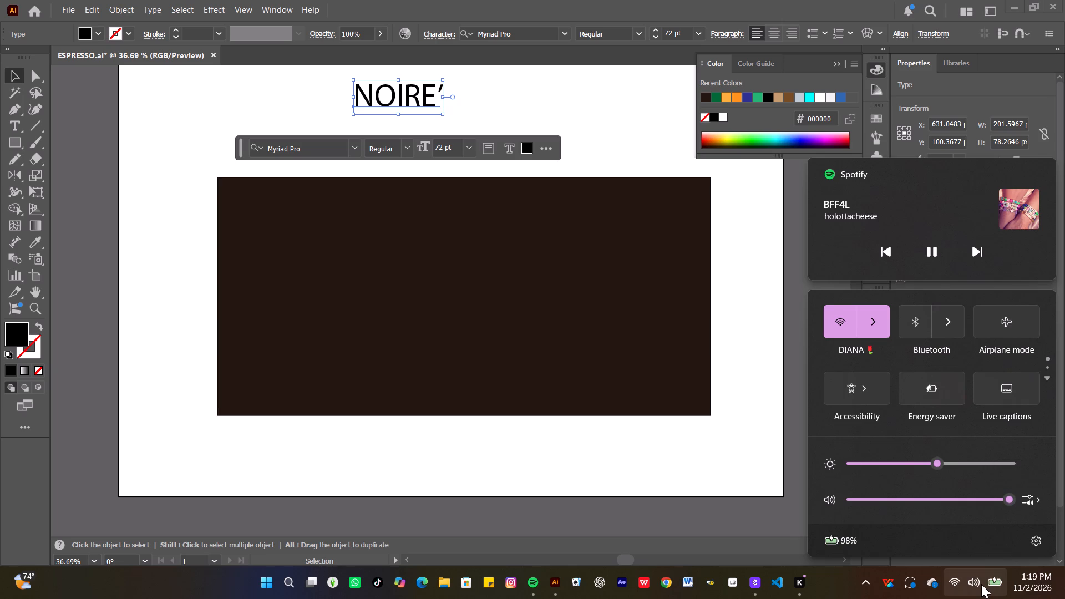
click(981, 584)
Switch to Spotify, raise its playback volume to about three quarters, and return to Illustrator.
click(532, 581)
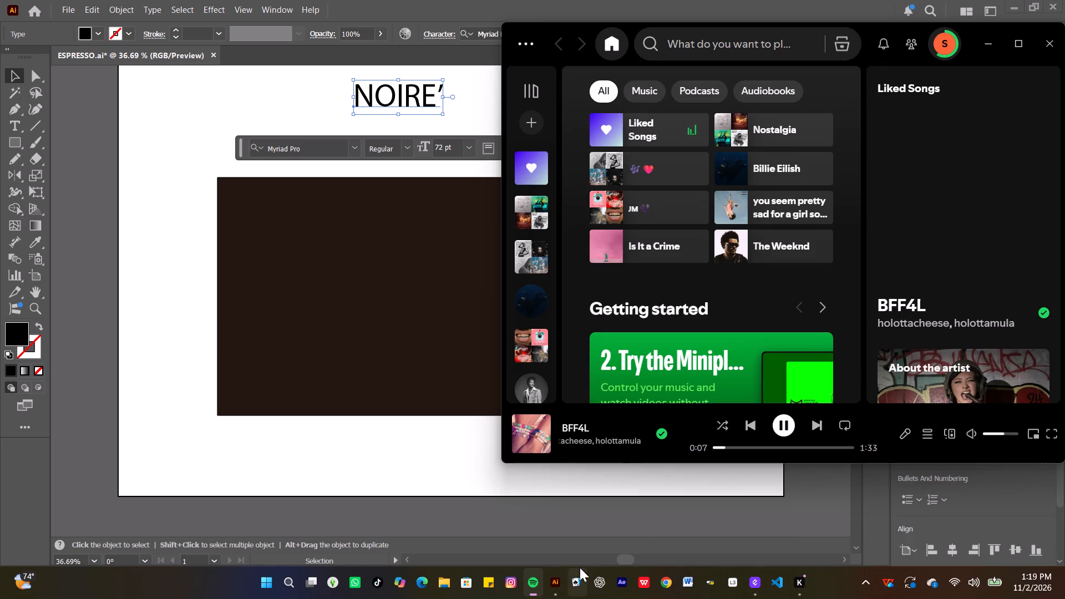
drag(1003, 436, 1005, 436)
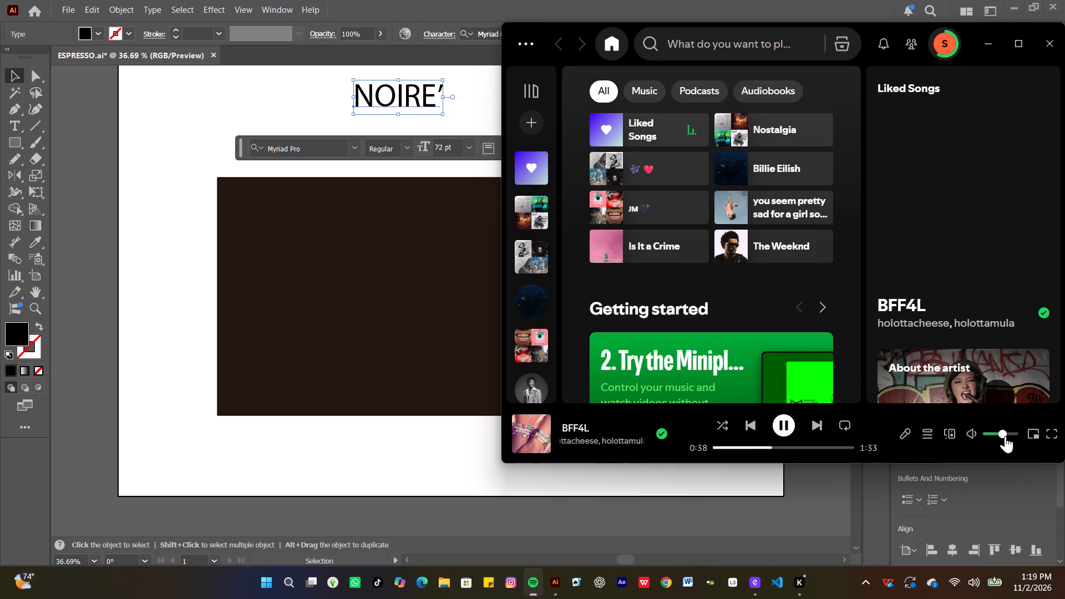
drag(1005, 436, 1002, 436)
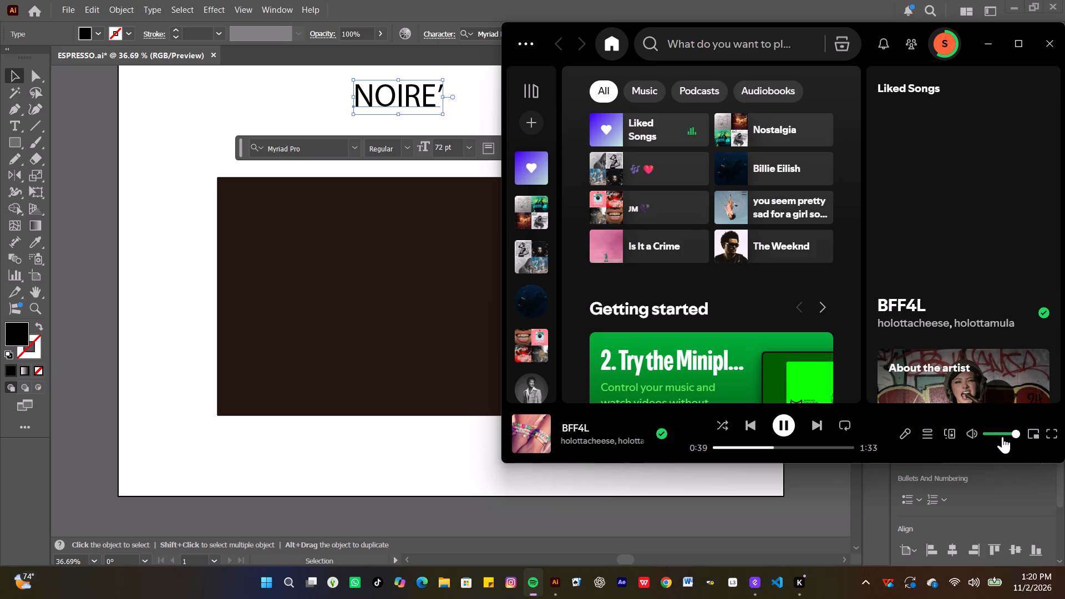
drag(1002, 436, 1008, 436)
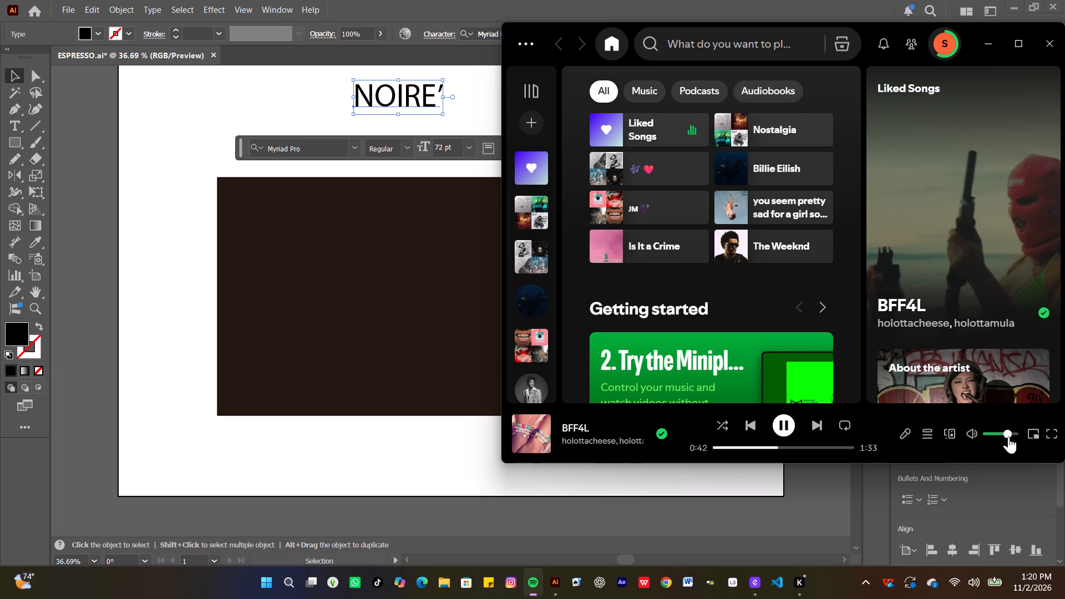
drag(1008, 436, 1009, 436)
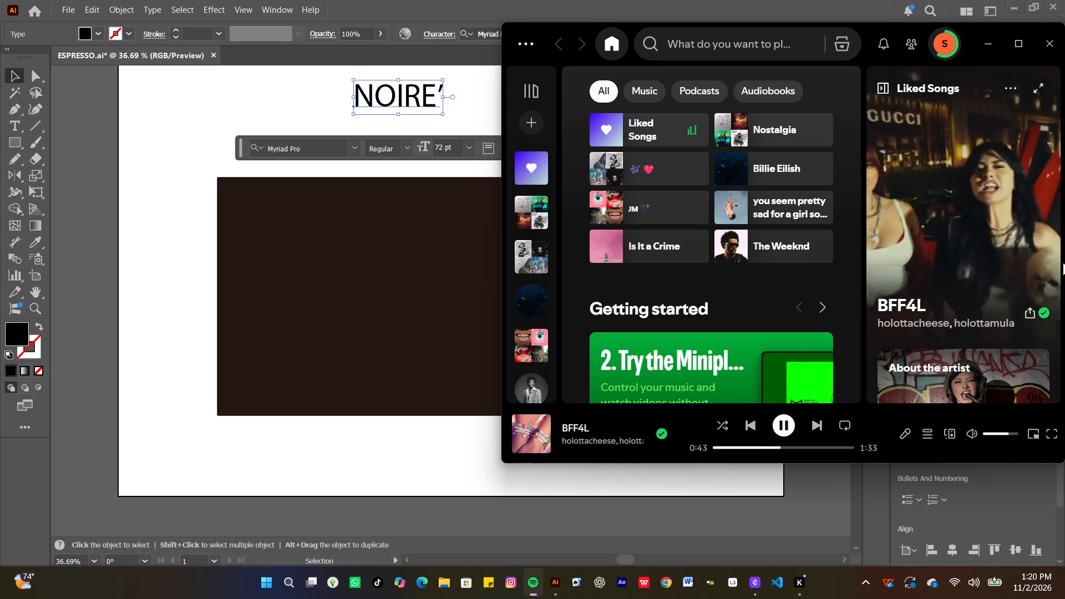
click(994, 51)
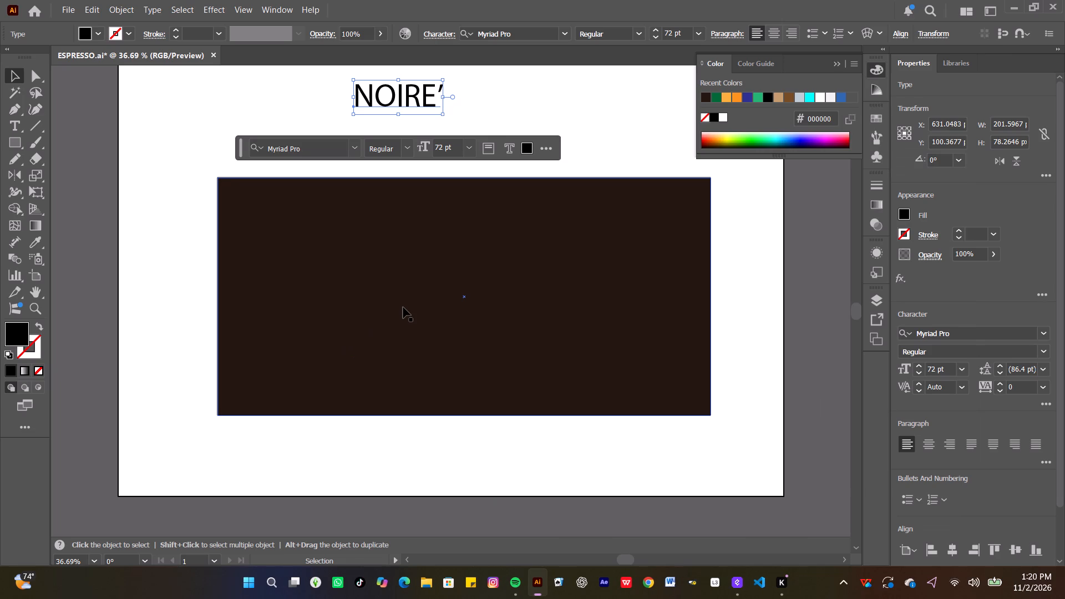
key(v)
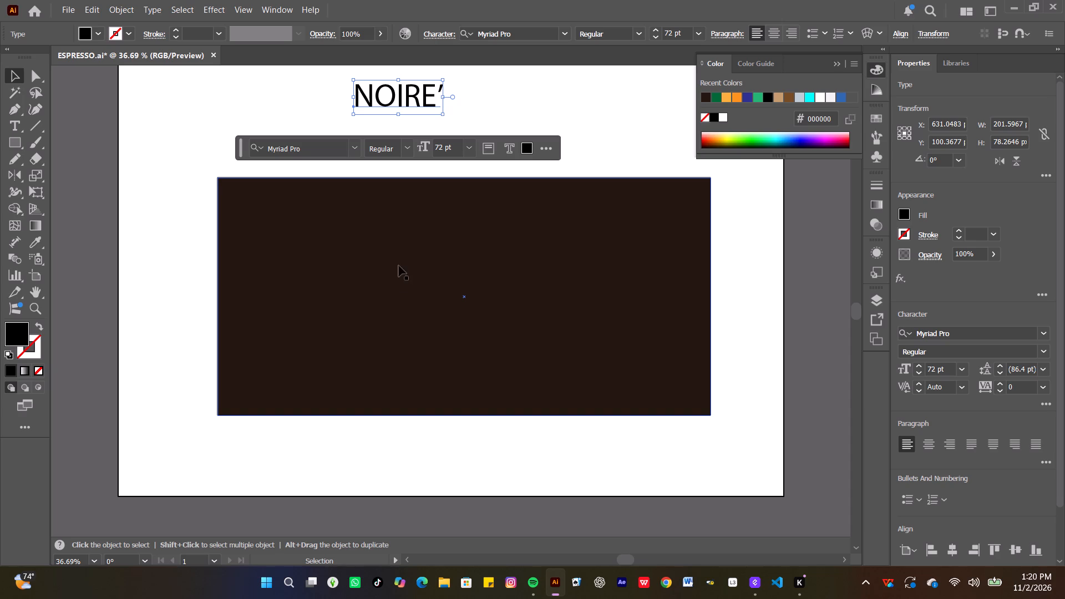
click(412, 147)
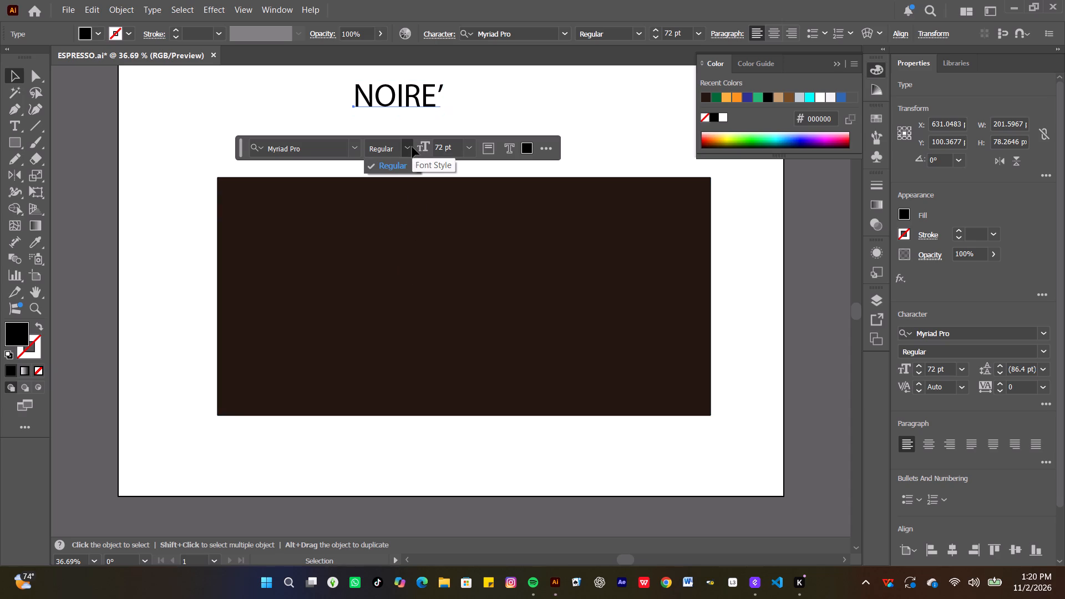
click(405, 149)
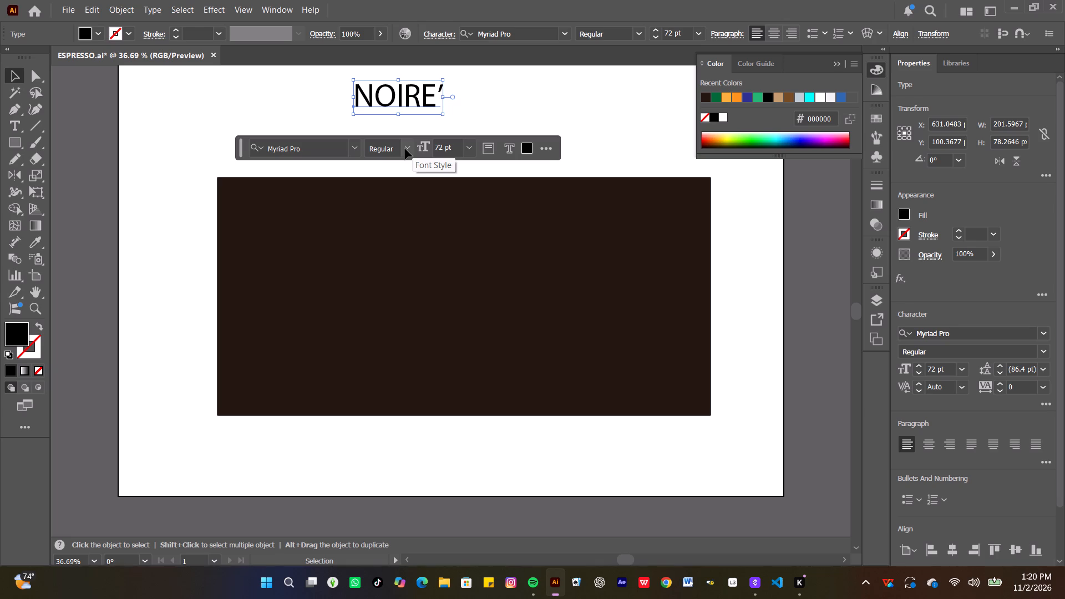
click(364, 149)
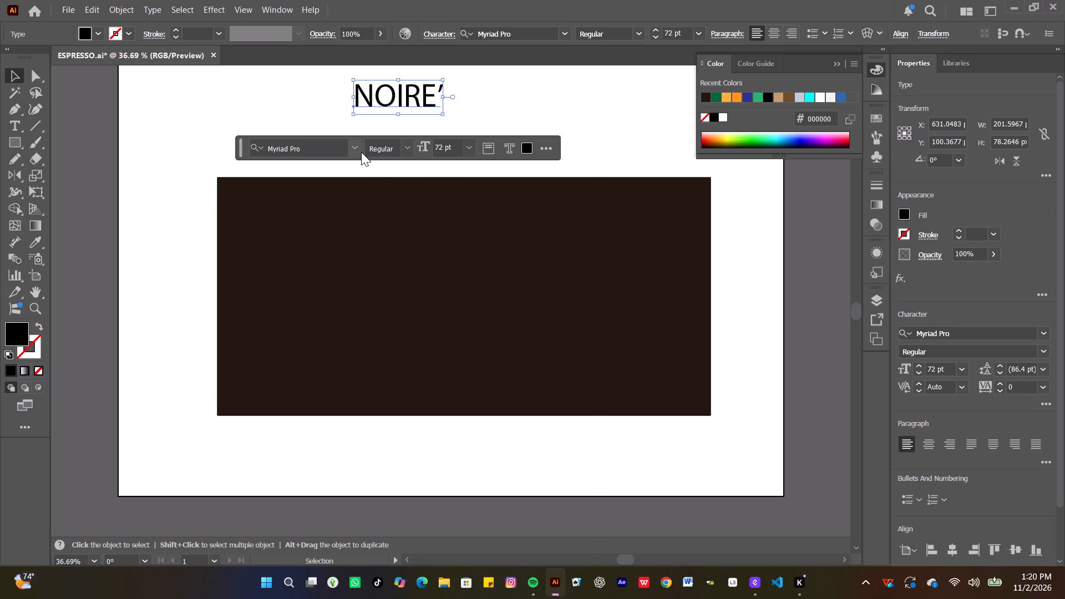
Browse the font families and set the NOIRE' text's font to Arial.
click(361, 152)
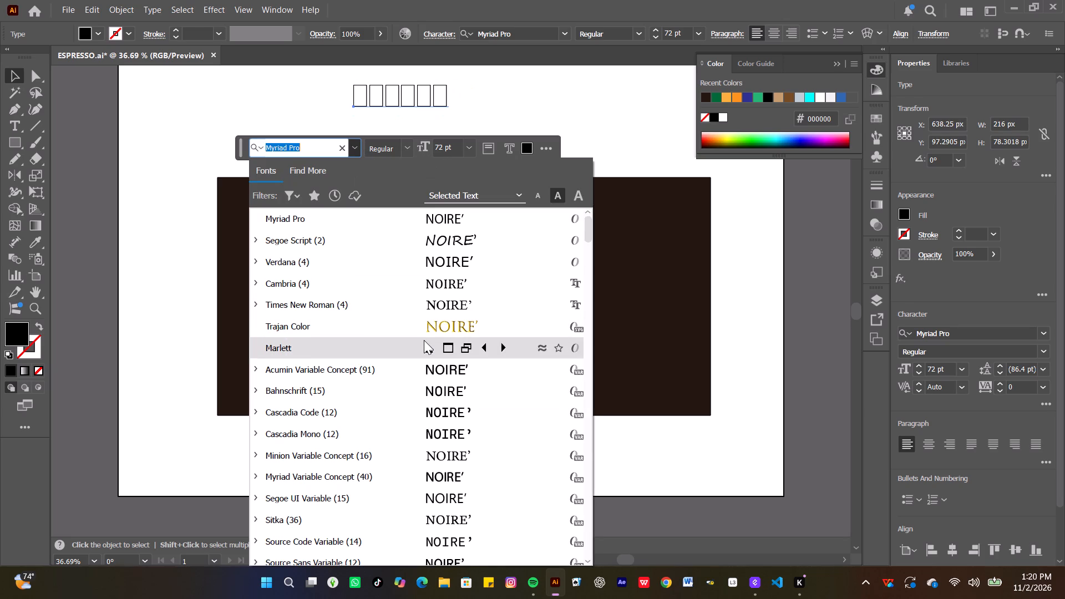
scroll(424, 340, up, 7)
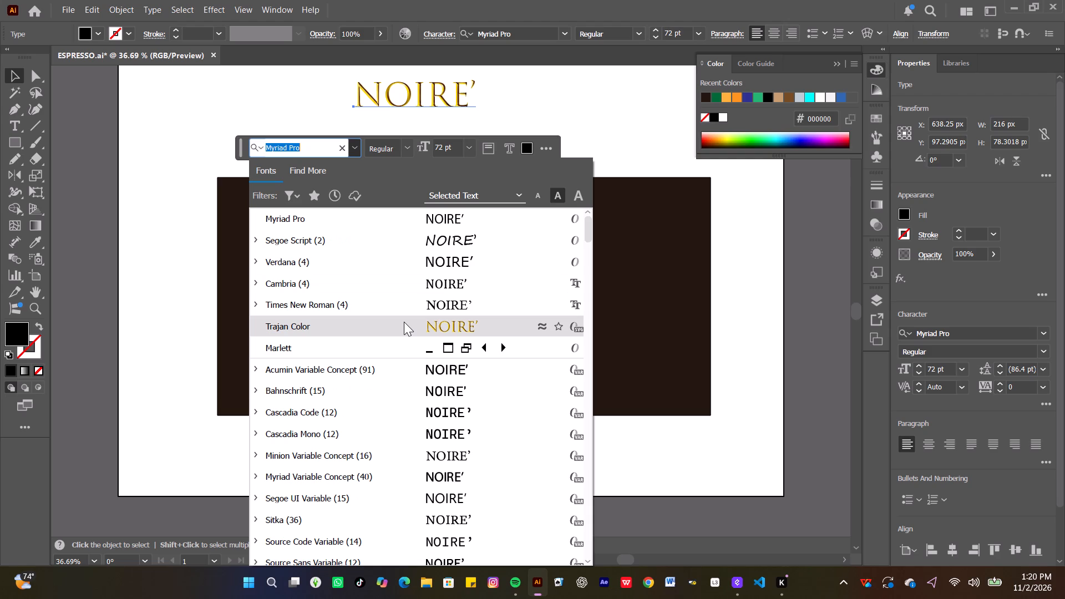
scroll(404, 322, up, 1)
scroll(351, 312, up, 1)
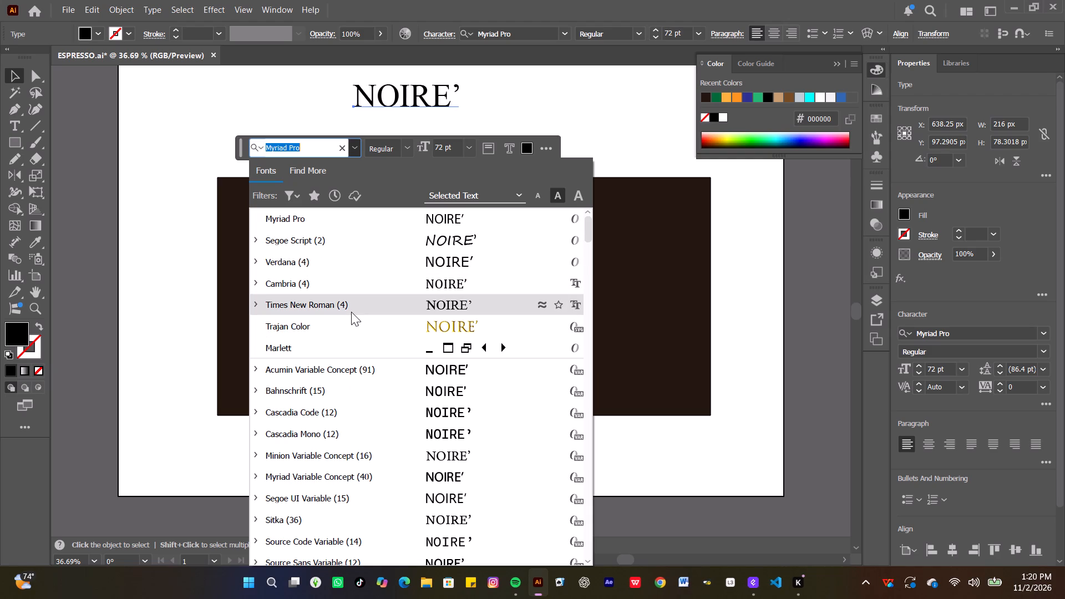
scroll(351, 312, up, 3)
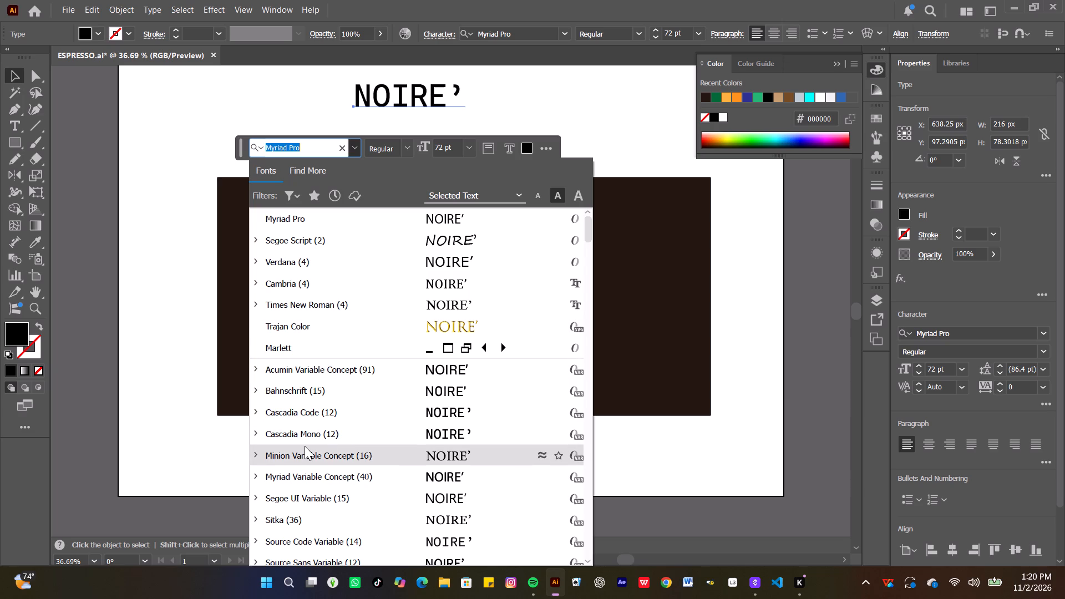
scroll(305, 446, down, 1)
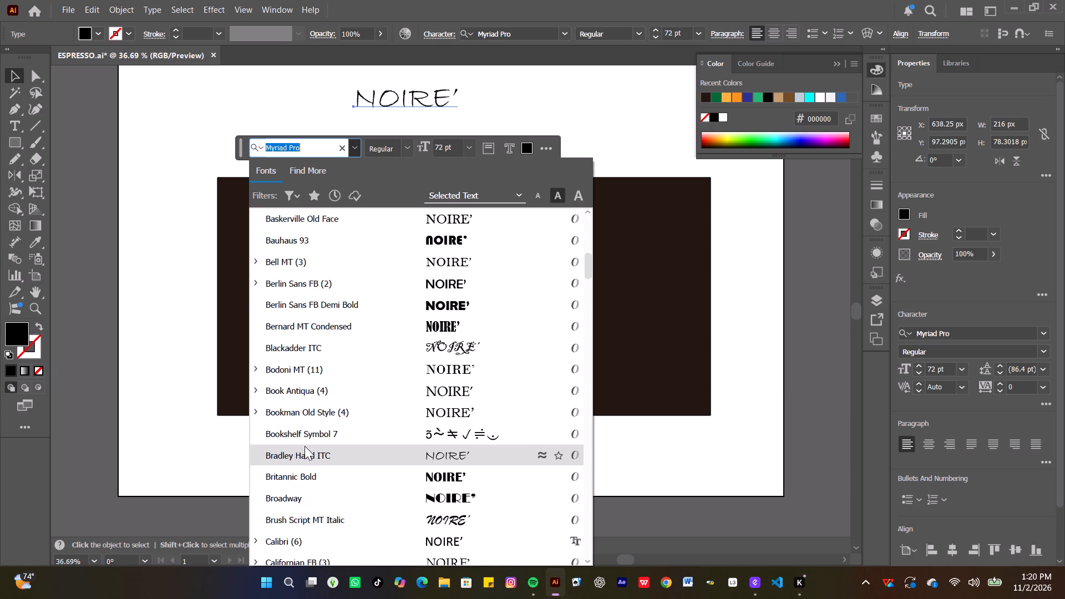
key(Up)
key(Up)
key(Up)
key(Up)
key(Up)
key(Up)
key(Up)
key(Up)
key(Up)
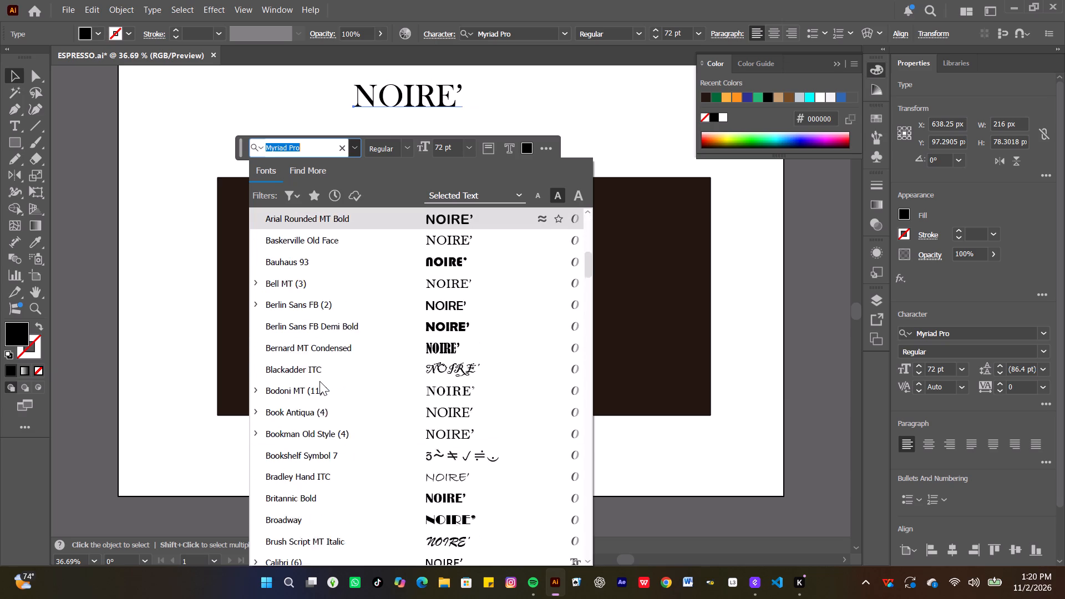
key(Up)
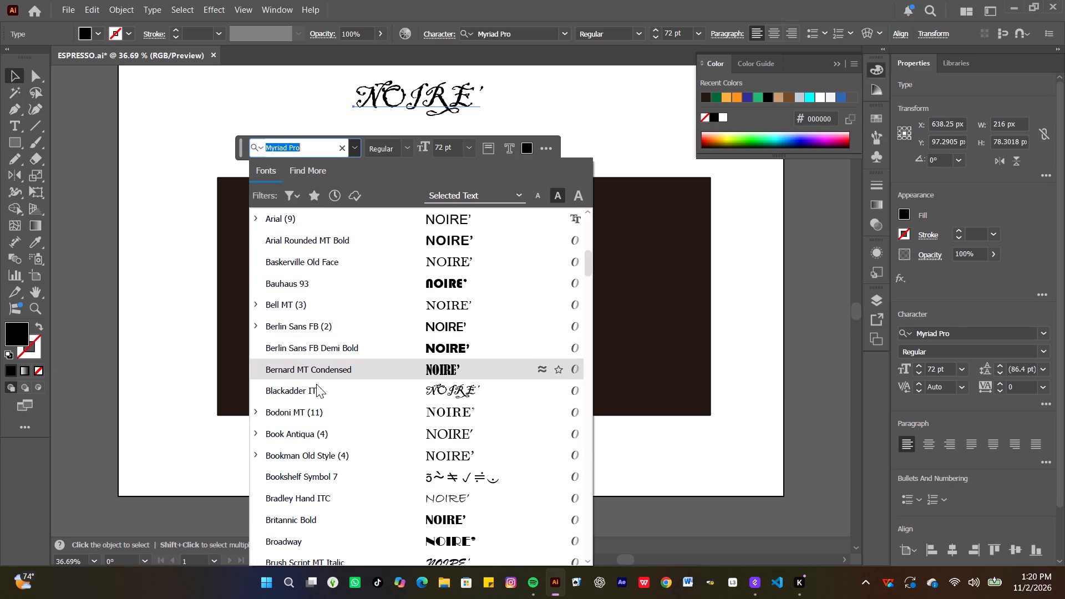
click(398, 223)
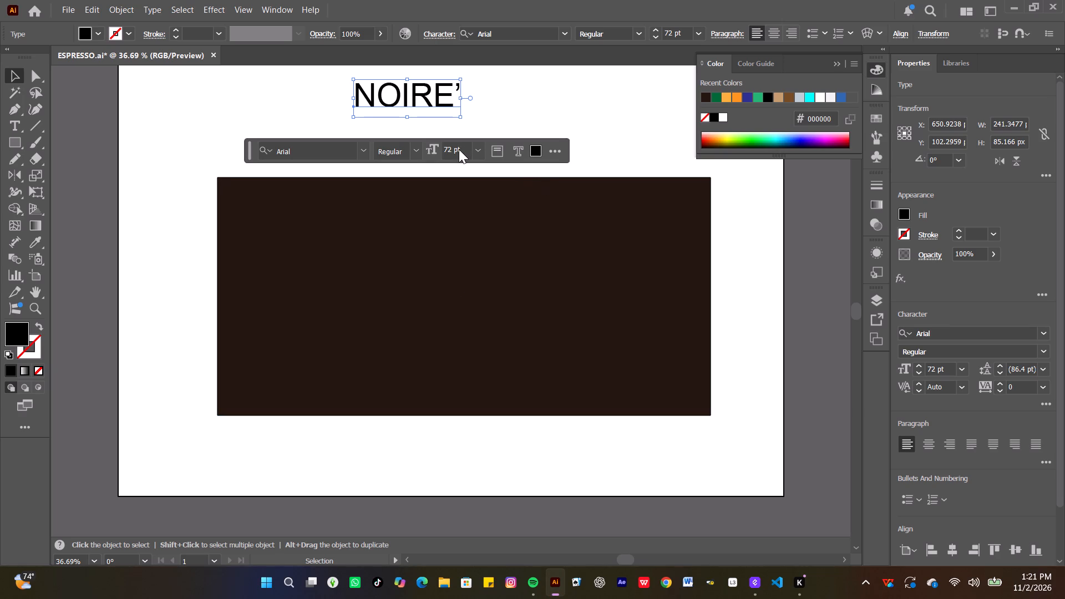
Browse the font families beyond Arial for another NOIRE' typeface, previewing candidates on the text.
click(418, 153)
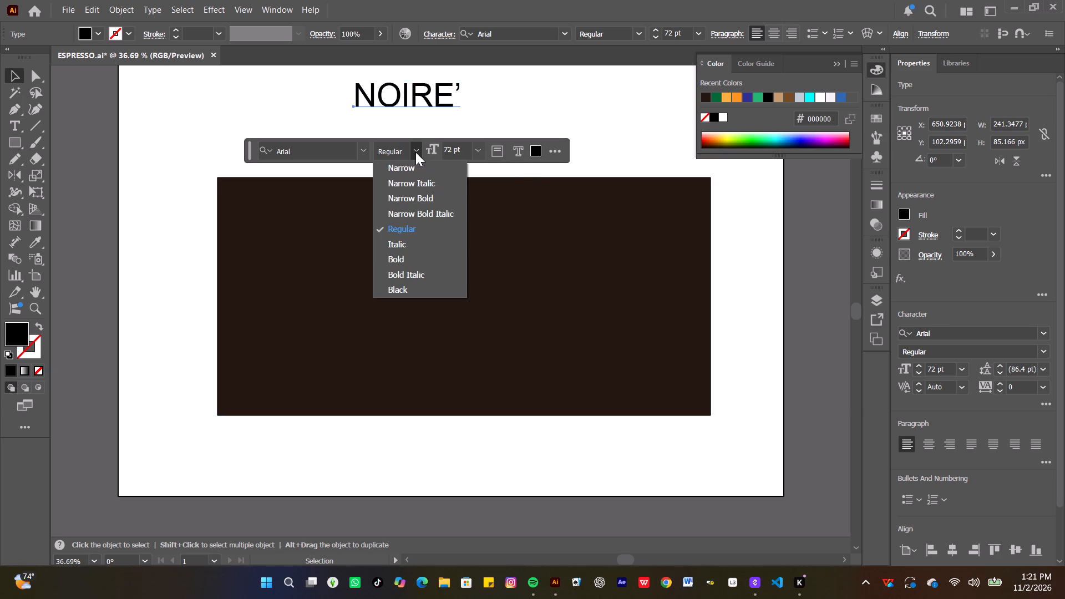
click(414, 152)
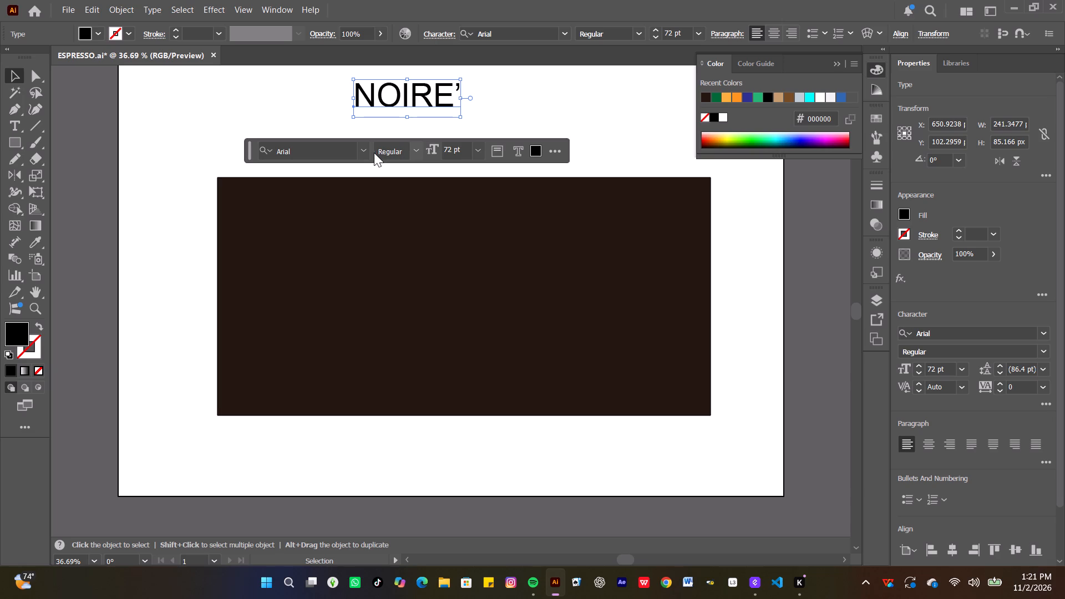
click(365, 149)
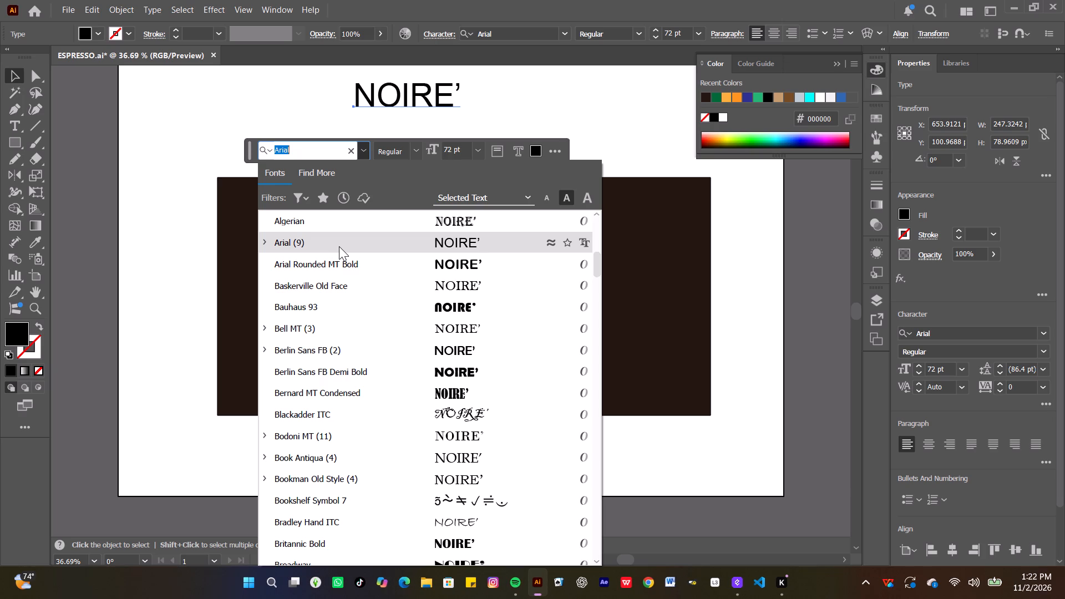
scroll(446, 438, down, 1)
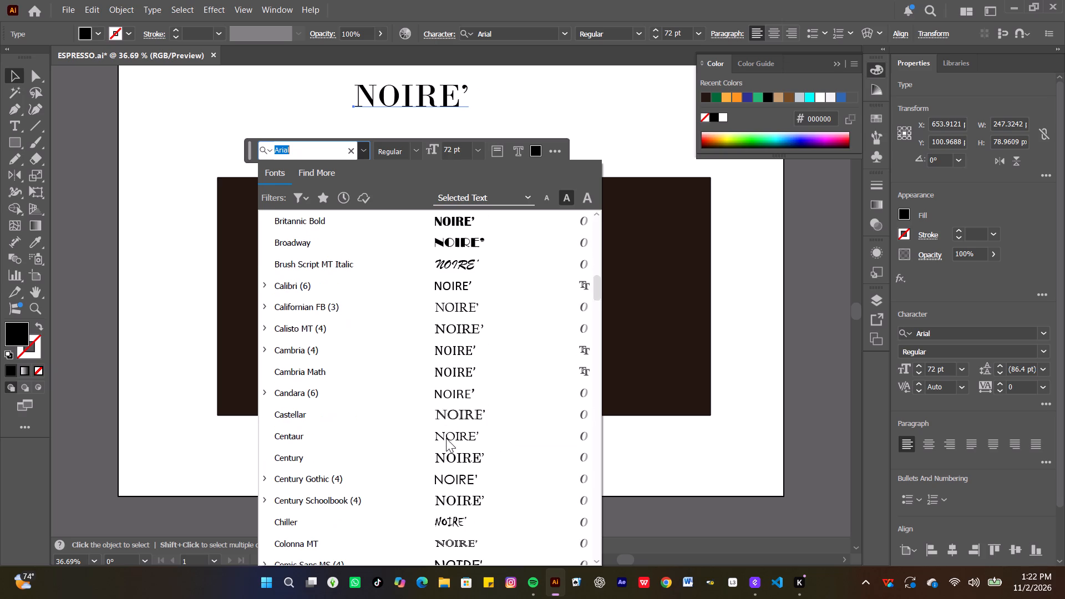
scroll(446, 438, down, 1)
scroll(446, 438, right, 1)
scroll(446, 438, down, 2)
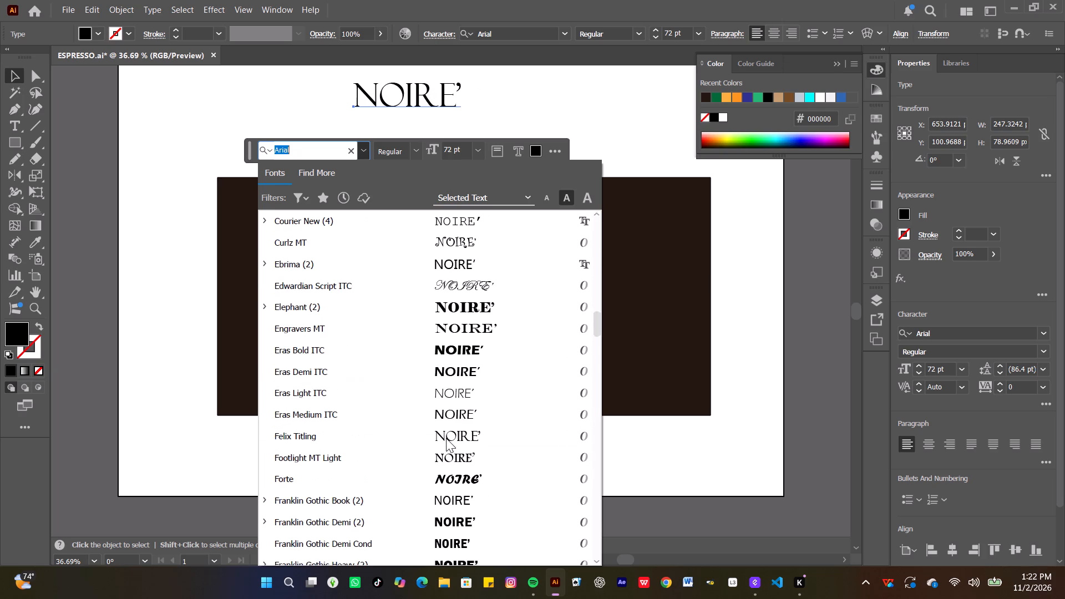
scroll(446, 438, down, 1)
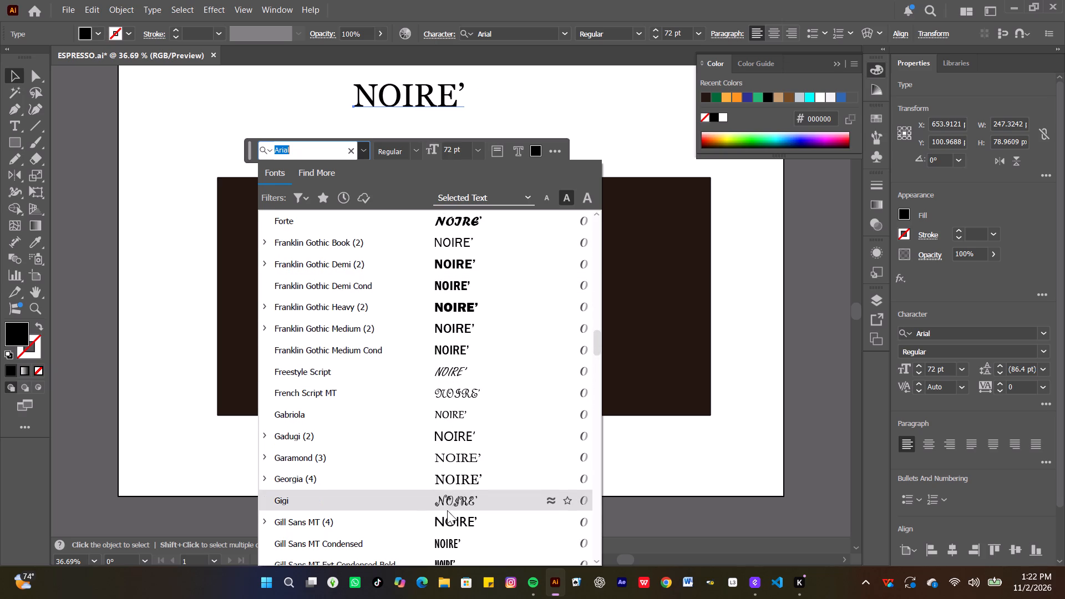
scroll(450, 367, down, 1)
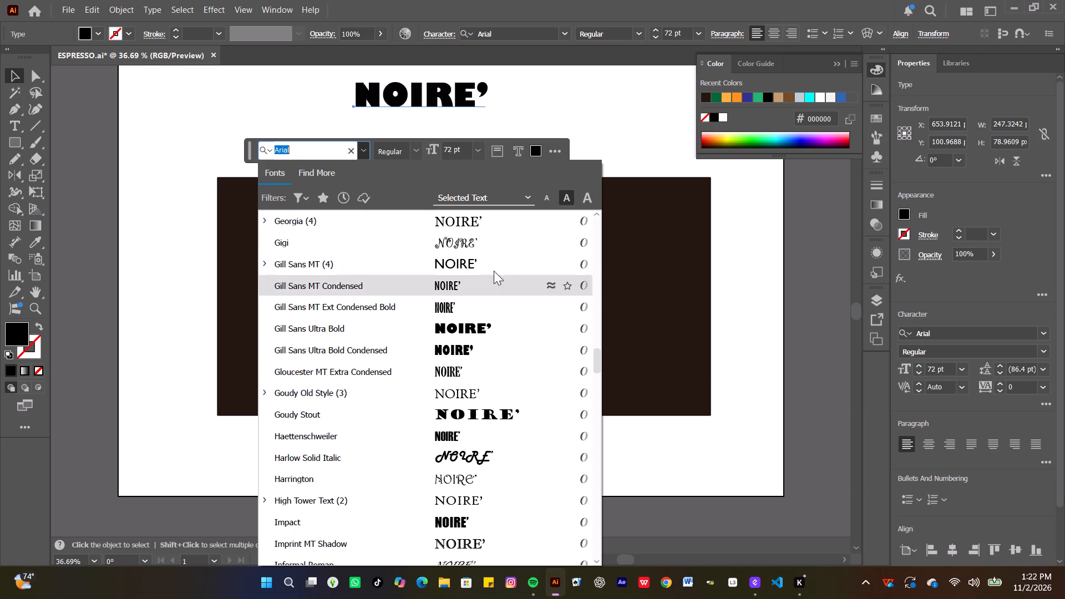
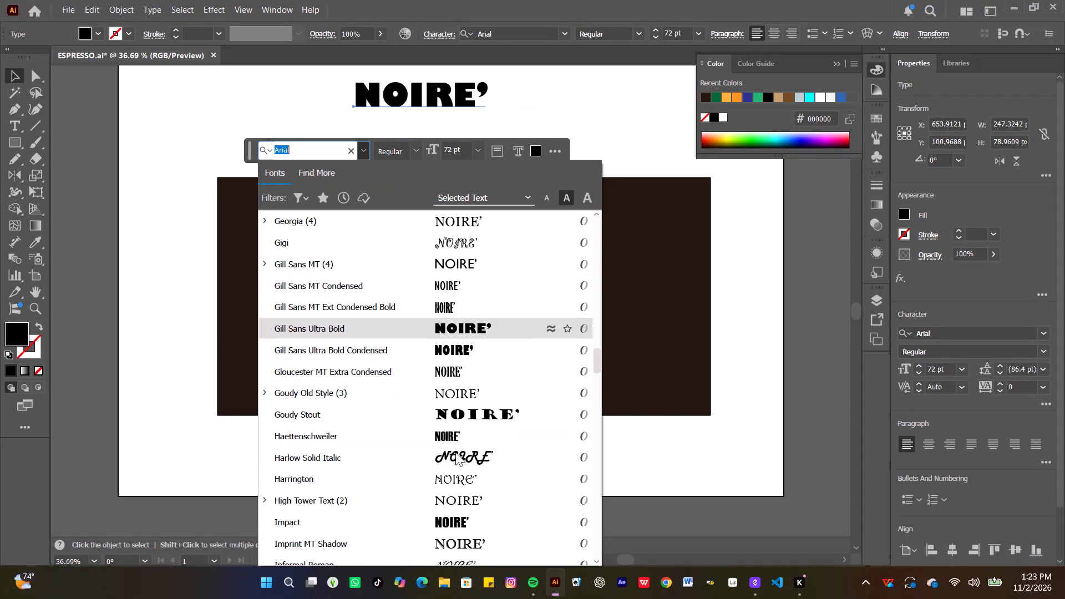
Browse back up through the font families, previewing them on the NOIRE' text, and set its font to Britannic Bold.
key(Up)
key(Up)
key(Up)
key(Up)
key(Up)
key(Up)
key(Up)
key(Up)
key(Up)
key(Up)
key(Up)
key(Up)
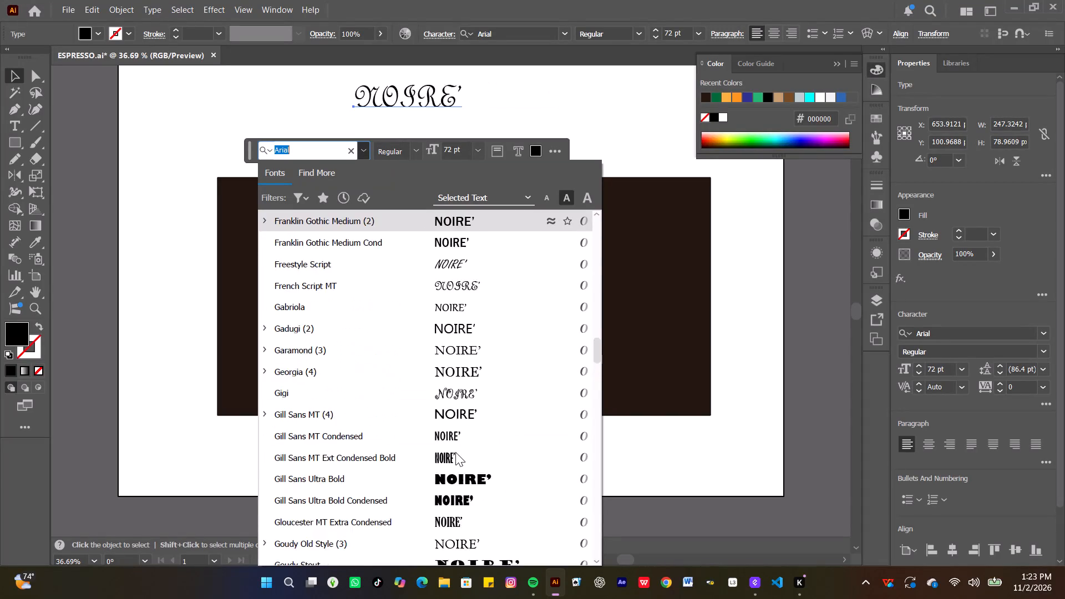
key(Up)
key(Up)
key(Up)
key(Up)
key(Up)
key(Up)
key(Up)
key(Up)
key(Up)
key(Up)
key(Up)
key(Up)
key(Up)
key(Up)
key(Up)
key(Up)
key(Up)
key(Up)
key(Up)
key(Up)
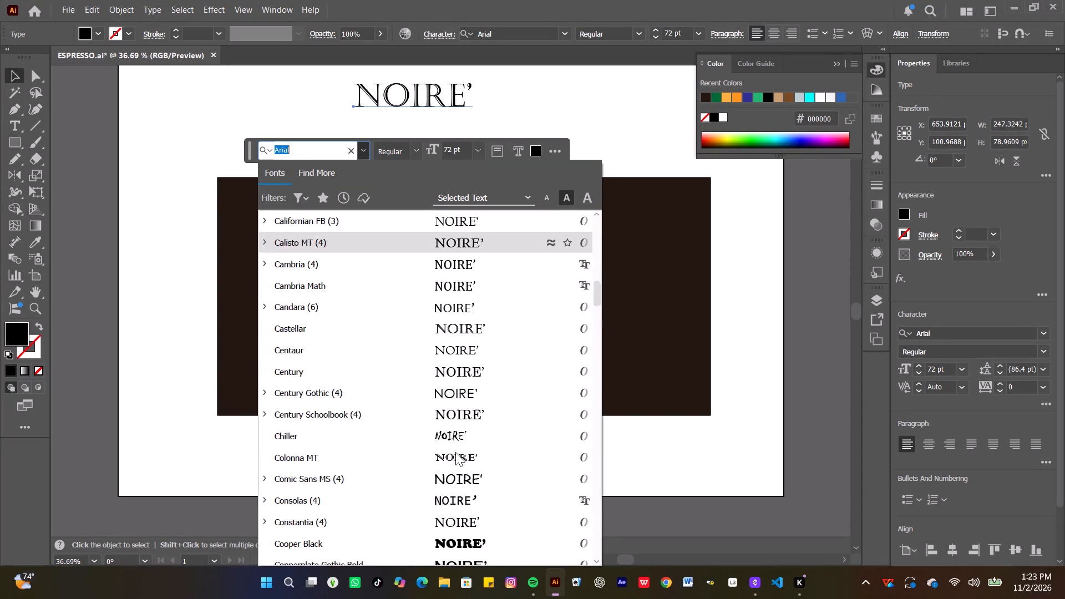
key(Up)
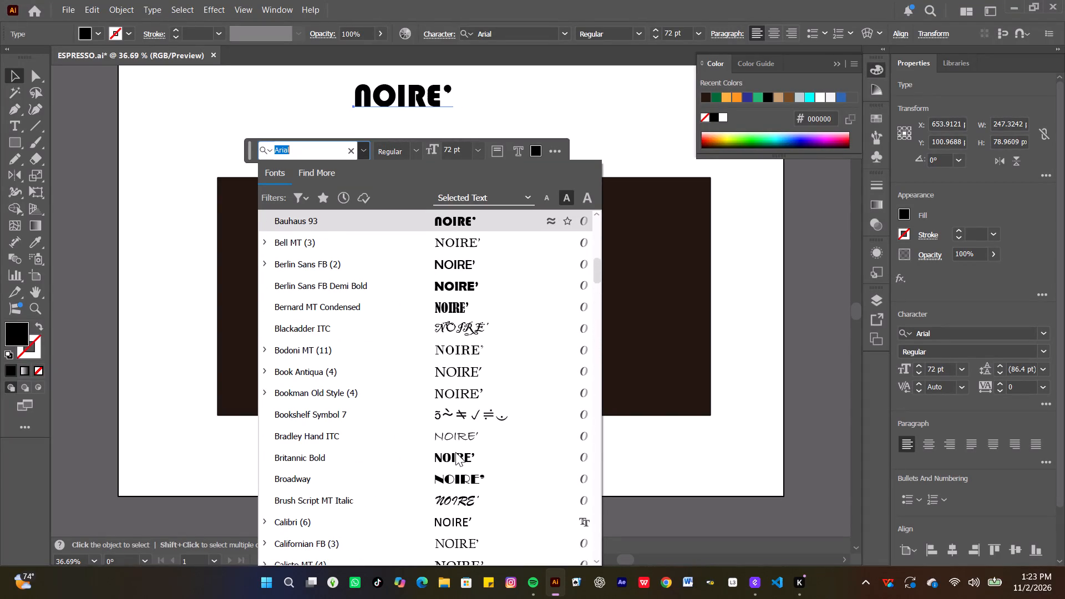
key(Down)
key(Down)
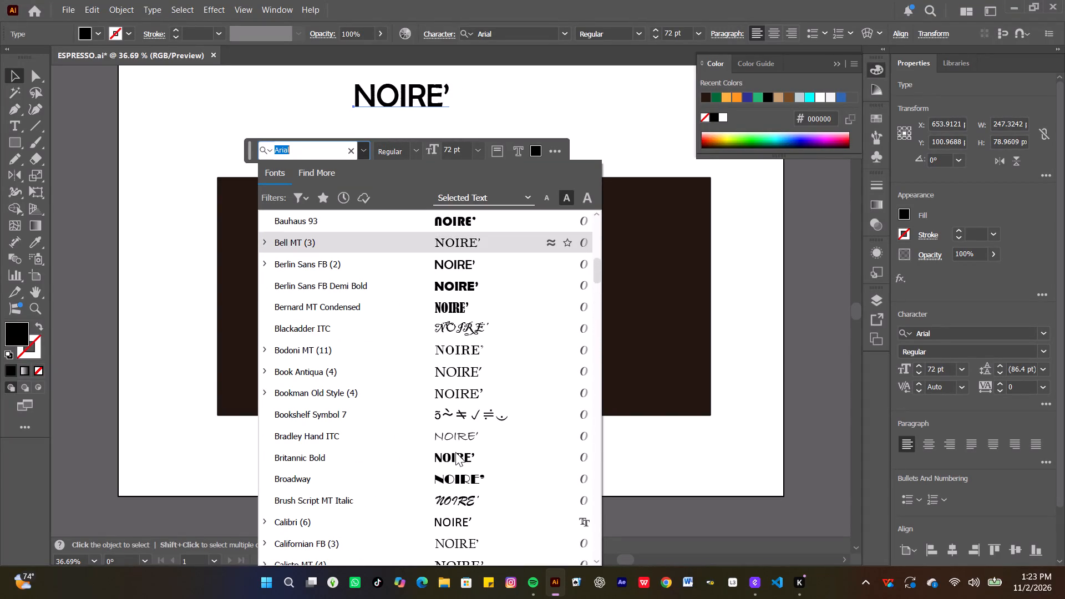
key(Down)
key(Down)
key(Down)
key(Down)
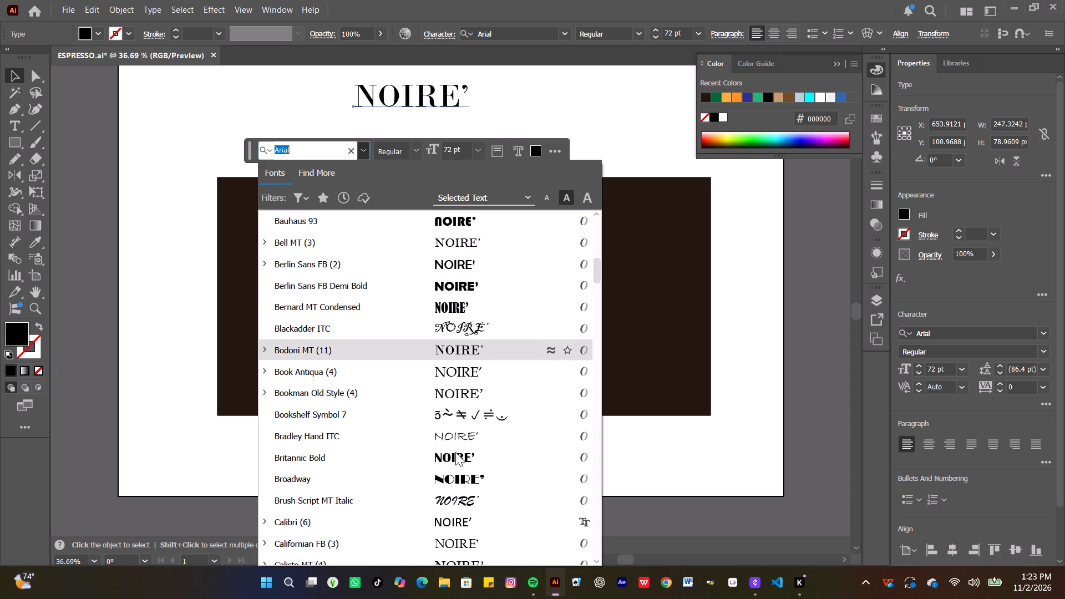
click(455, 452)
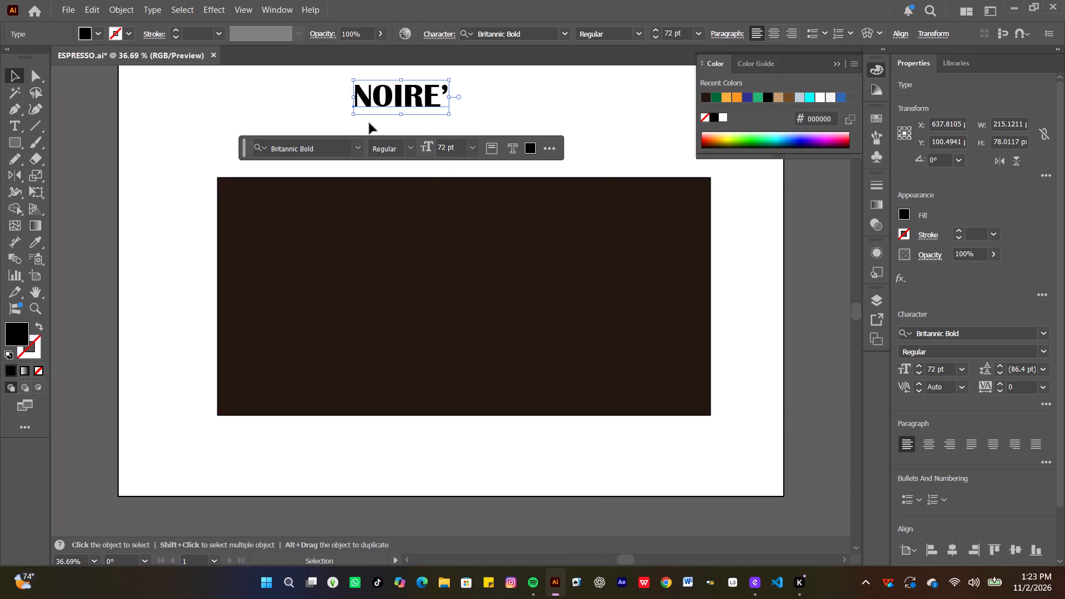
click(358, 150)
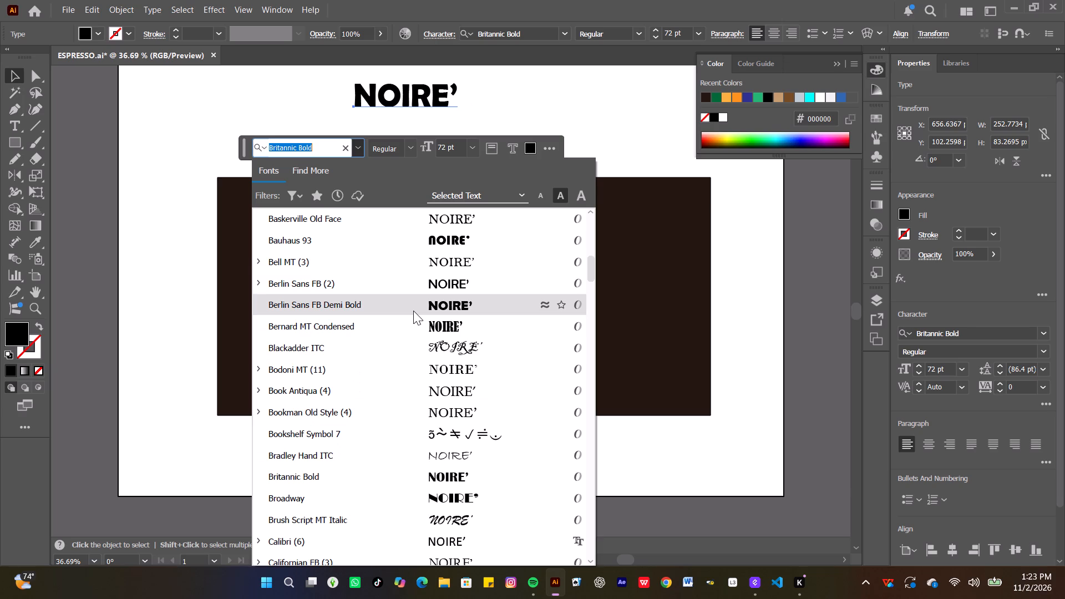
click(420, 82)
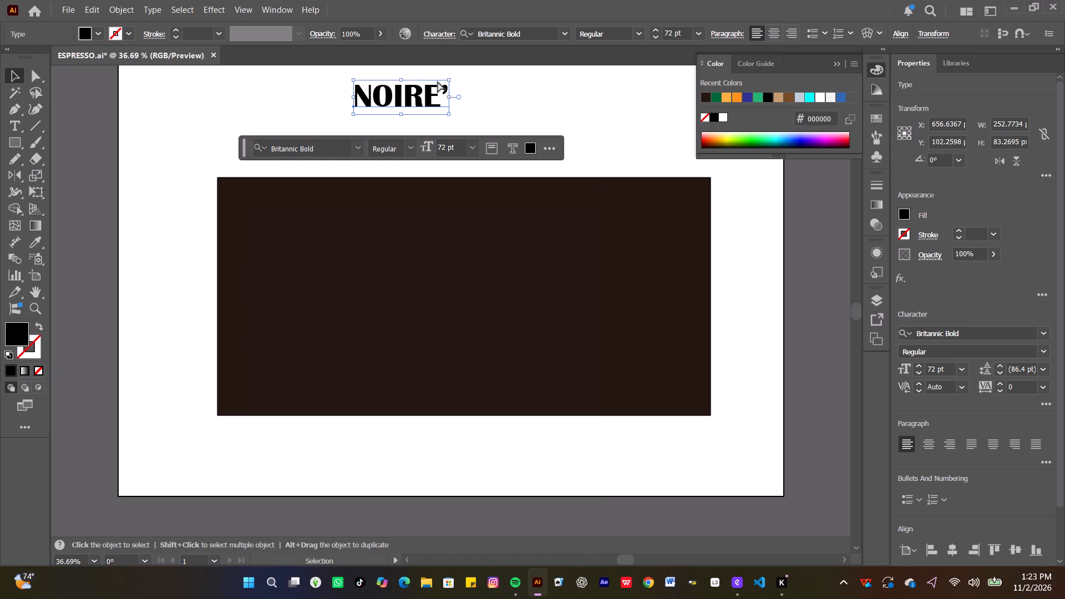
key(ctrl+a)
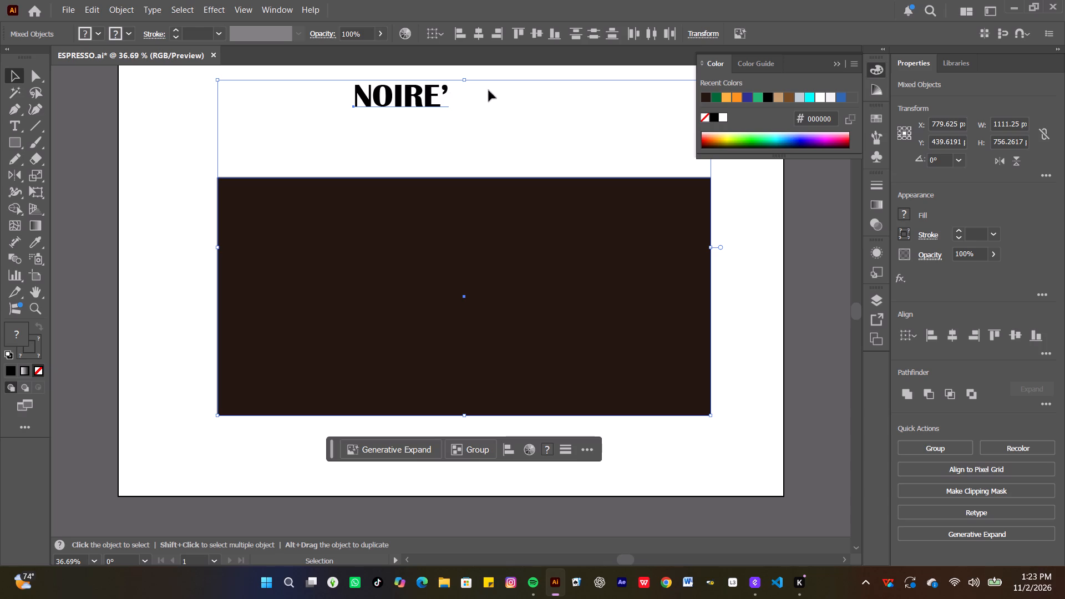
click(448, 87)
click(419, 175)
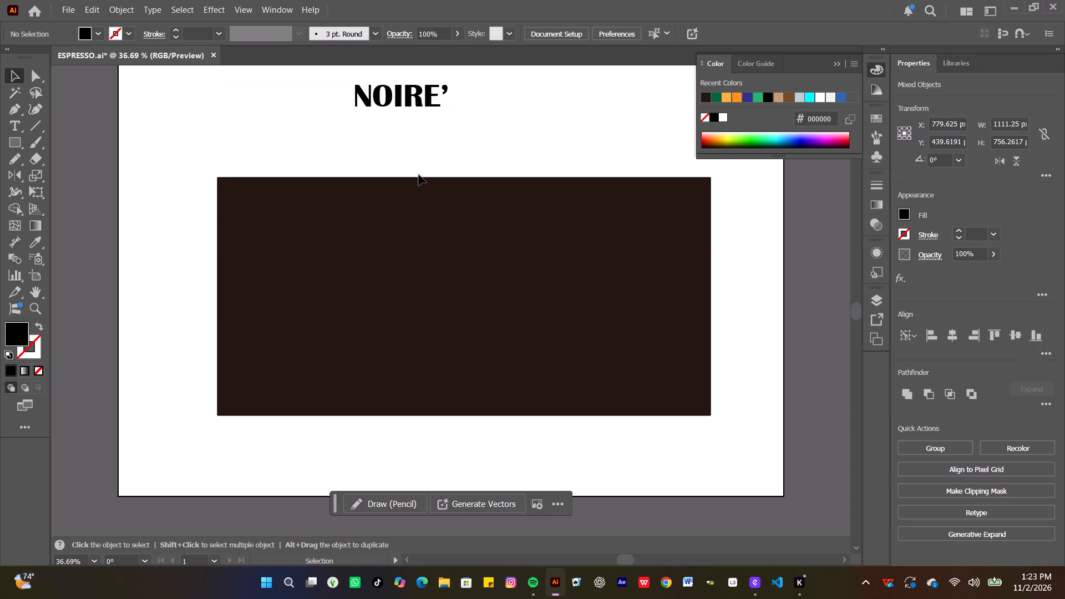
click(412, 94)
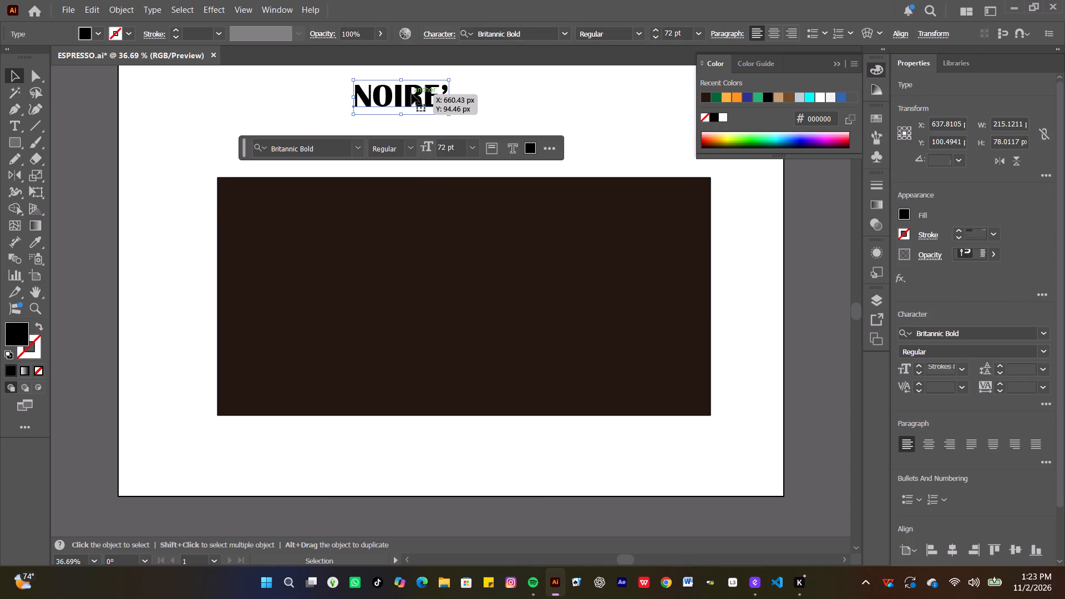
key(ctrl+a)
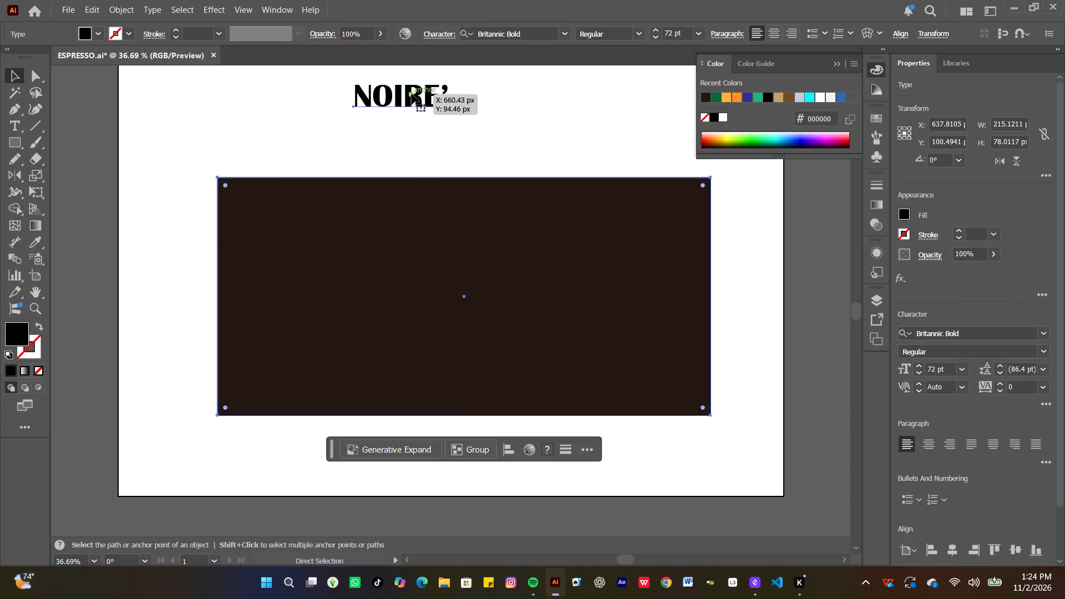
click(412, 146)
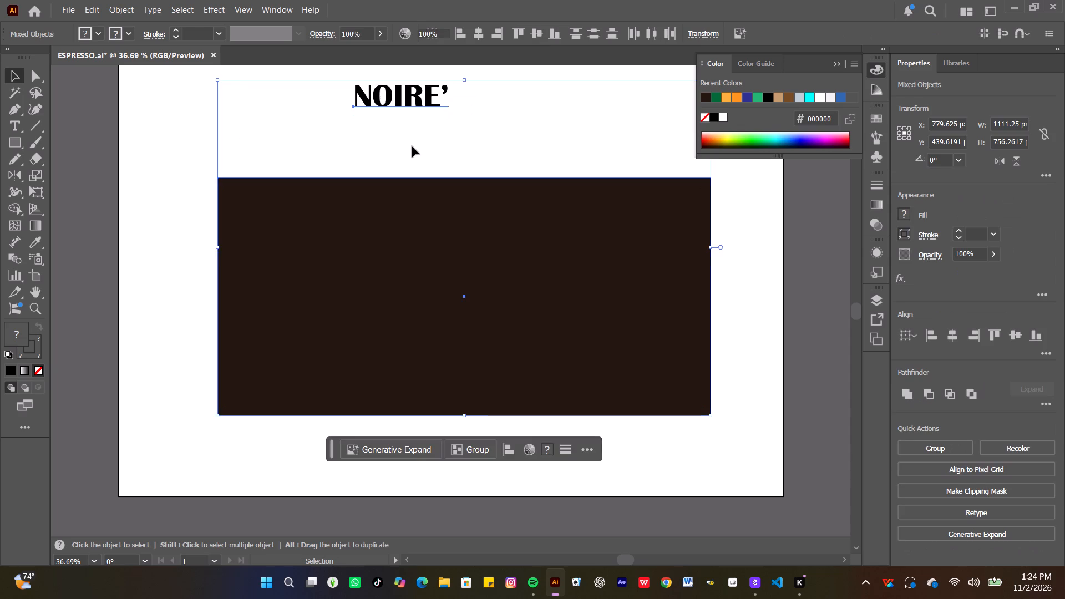
Search the fonts for BODONI and set the NOIRE' text's font to Bodoni MT Regular.
click(395, 92)
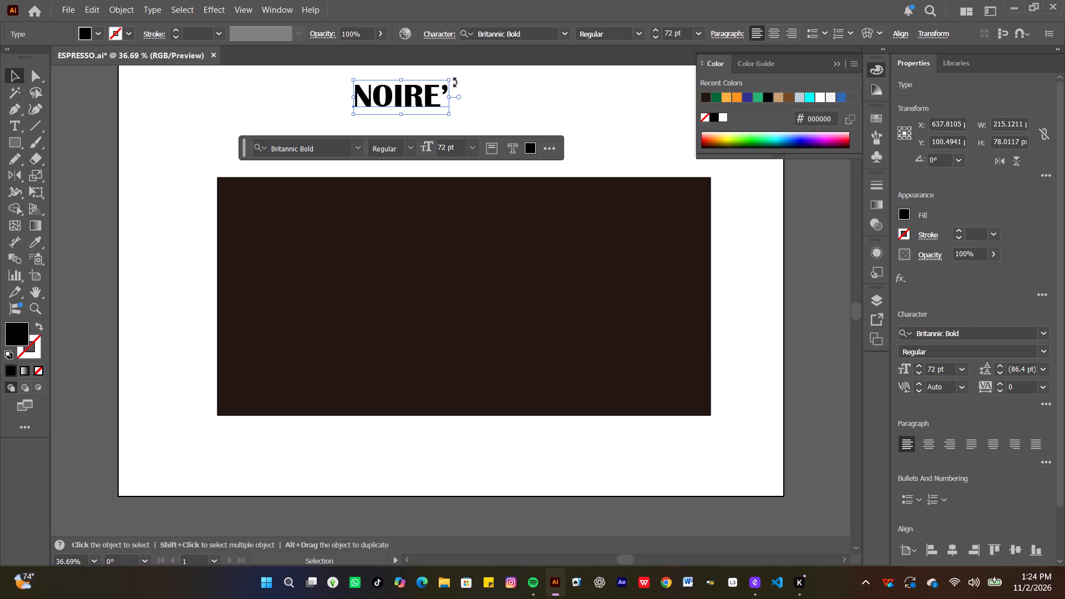
click(308, 144)
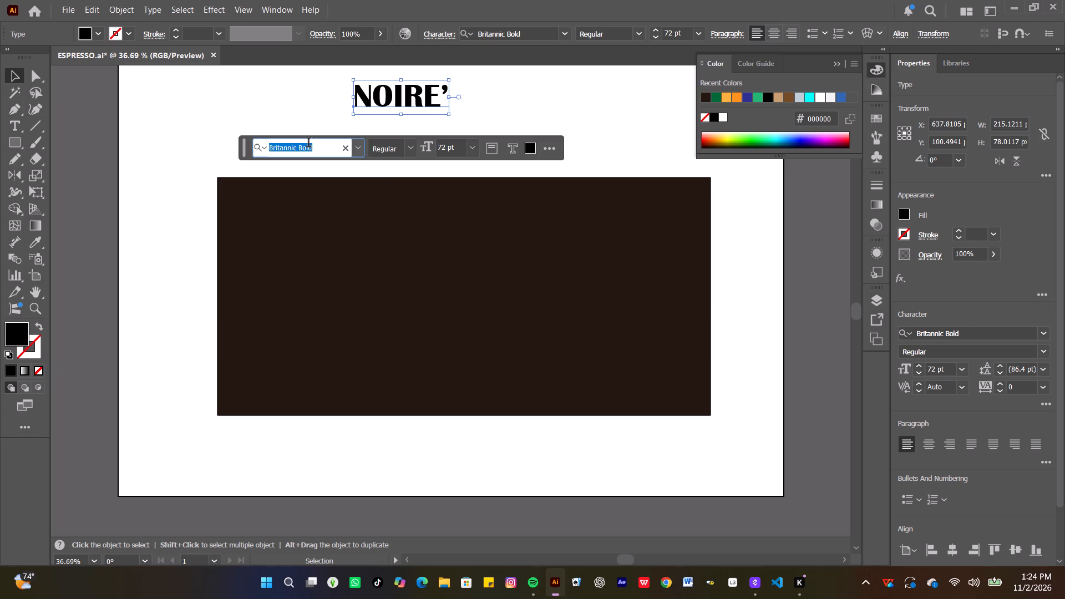
text(BO)
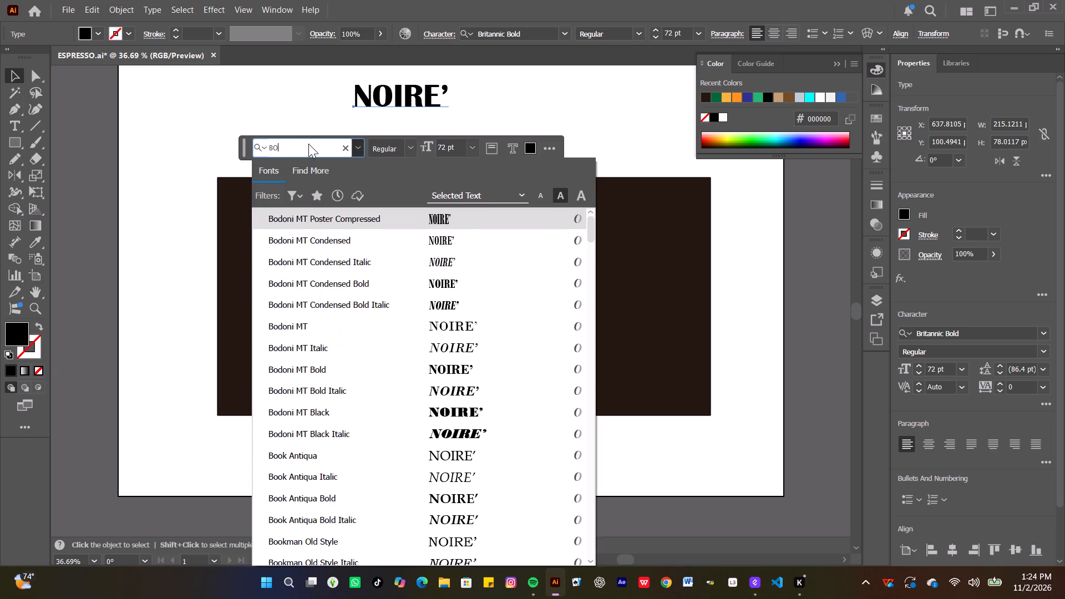
key(d)
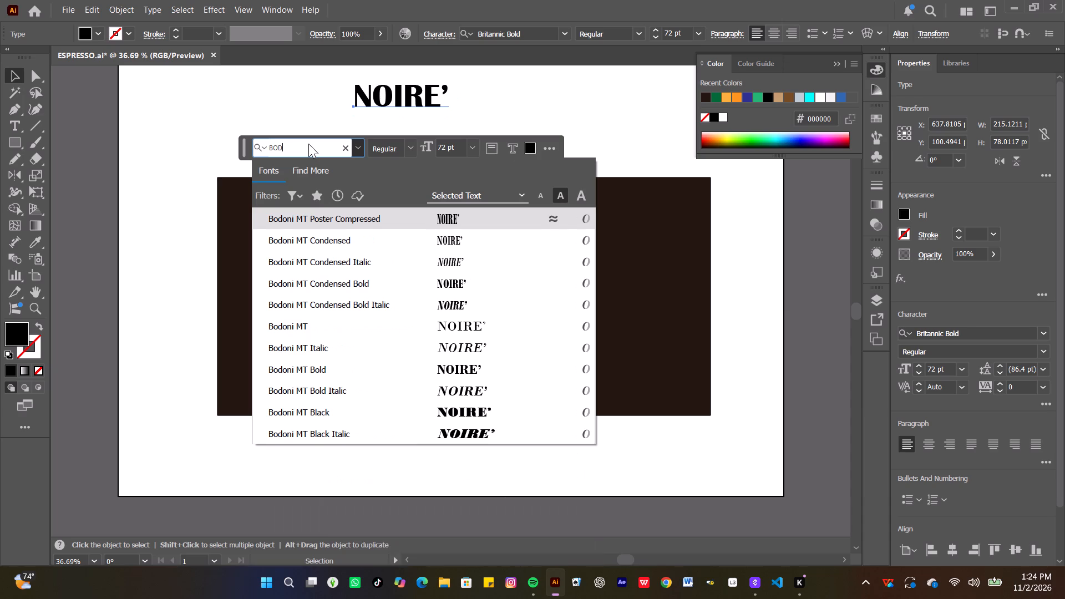
text(ONI)
key(space)
key(7)
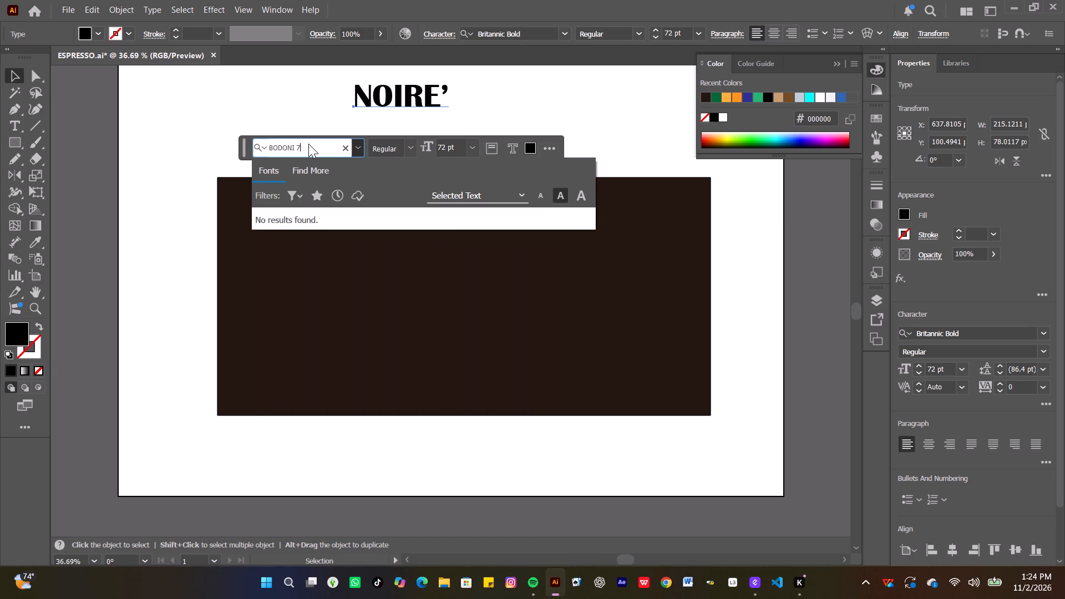
key(BackSpace)
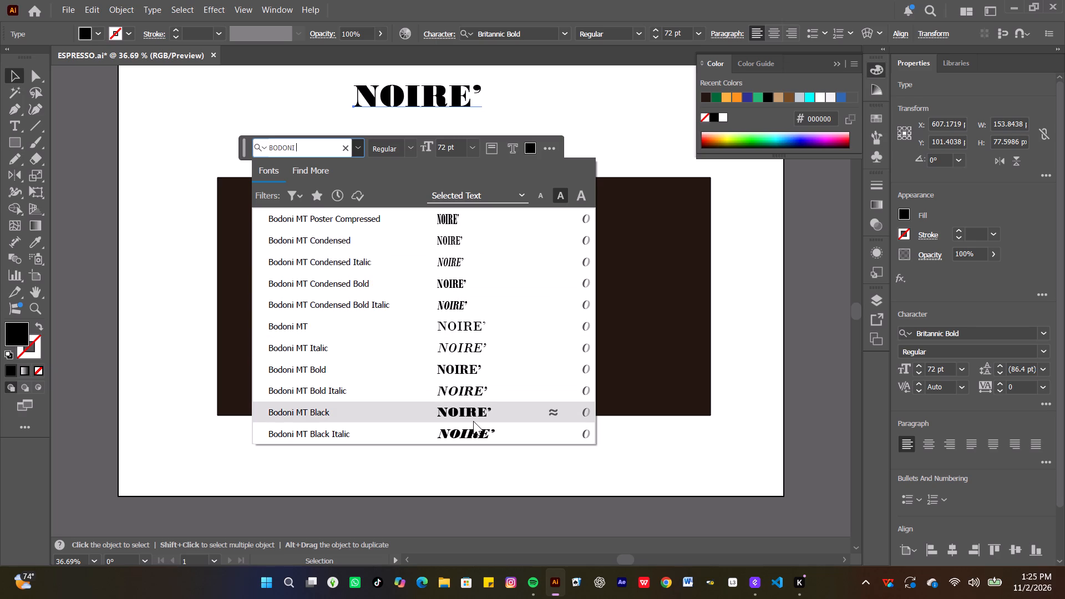
click(484, 330)
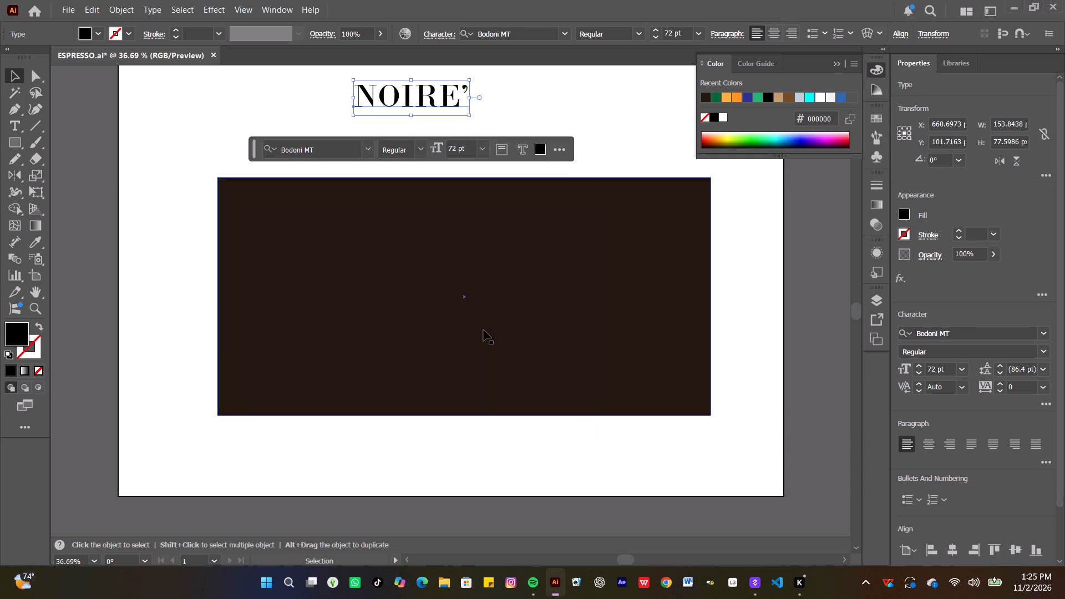
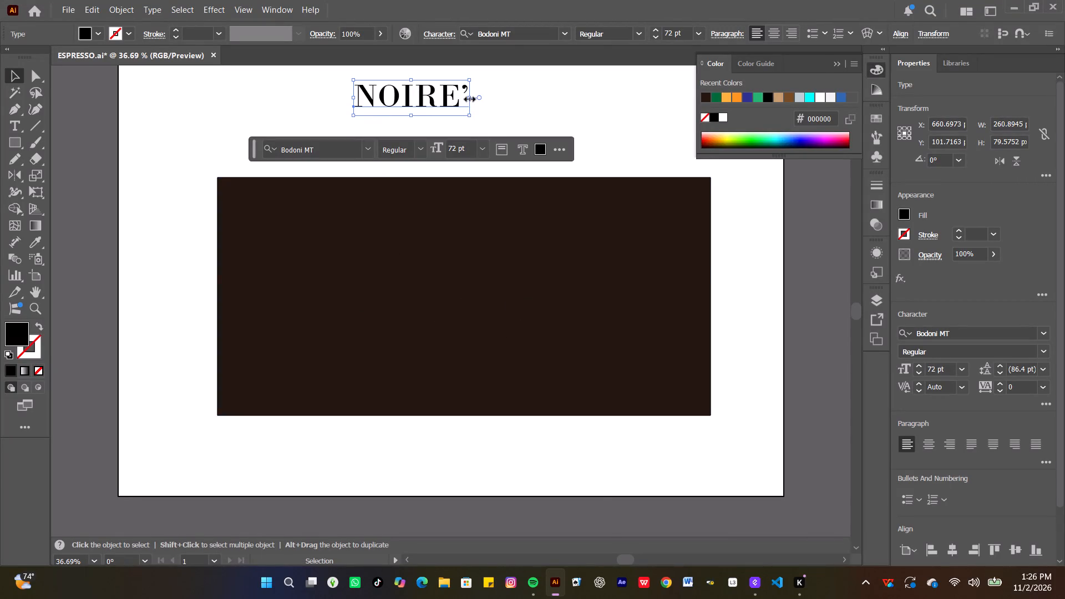
Stretch the NOIRE' text to about 415 x 116 px and move it closer above the dark brown rectangle, around X 744, Y 169 px.
drag(468, 98, 517, 105)
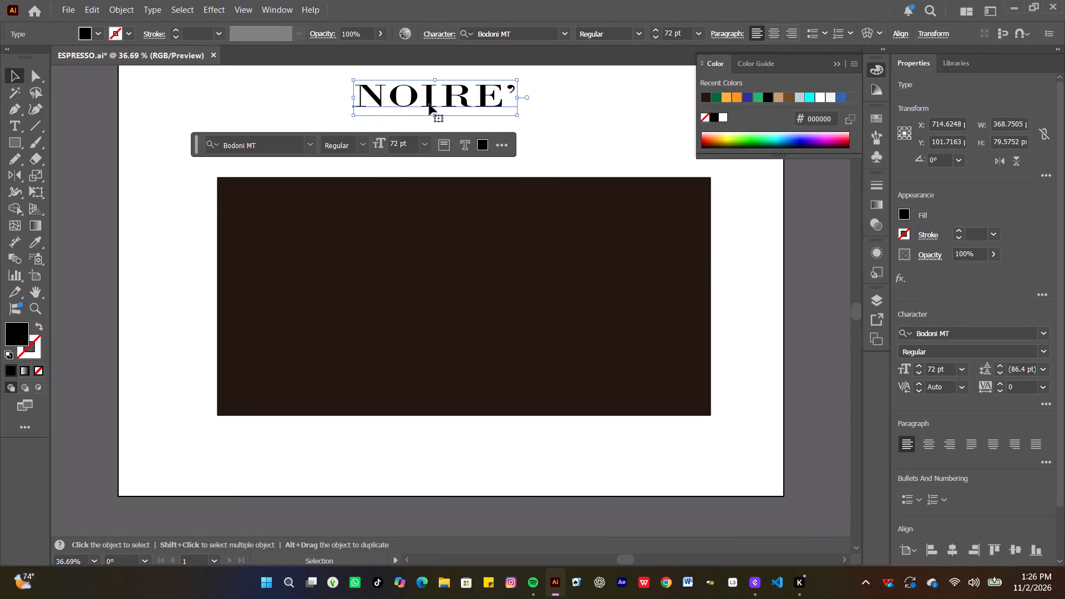
drag(433, 115, 429, 130)
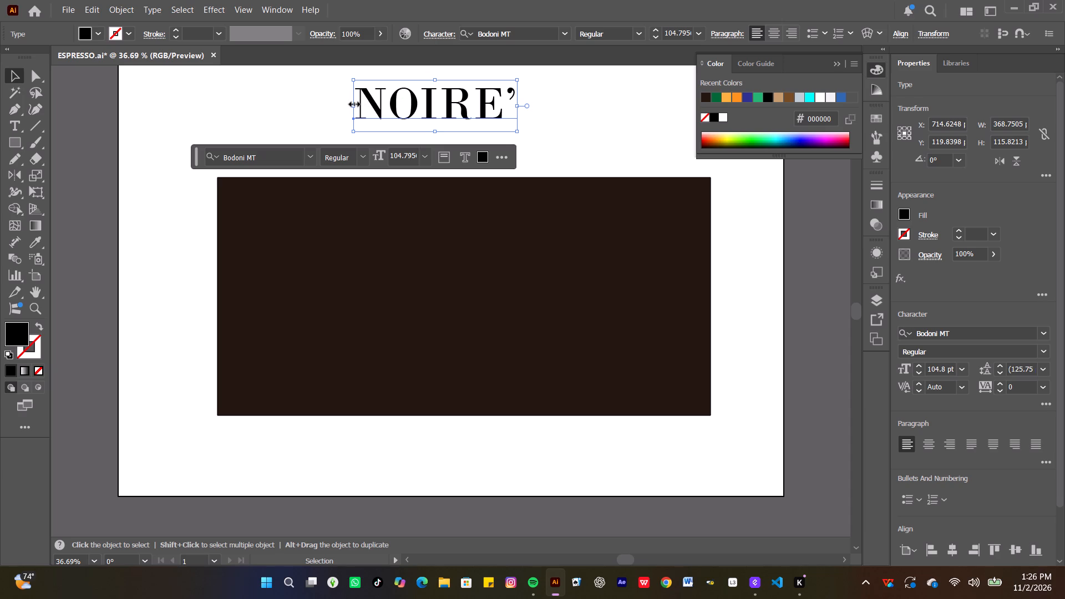
drag(353, 103, 332, 104)
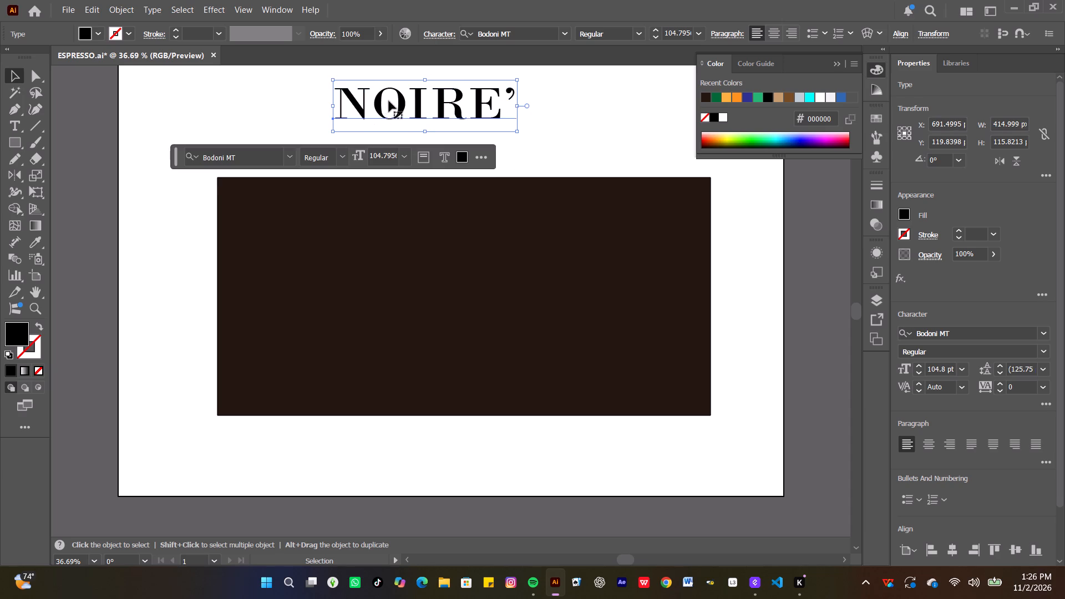
drag(389, 101, 419, 143)
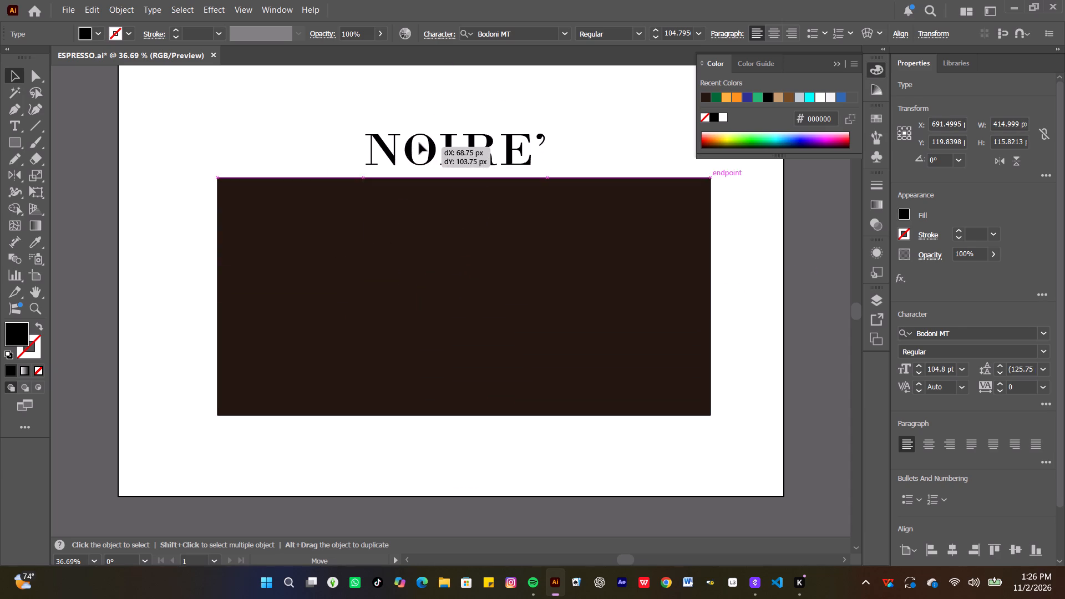
drag(419, 143, 412, 123)
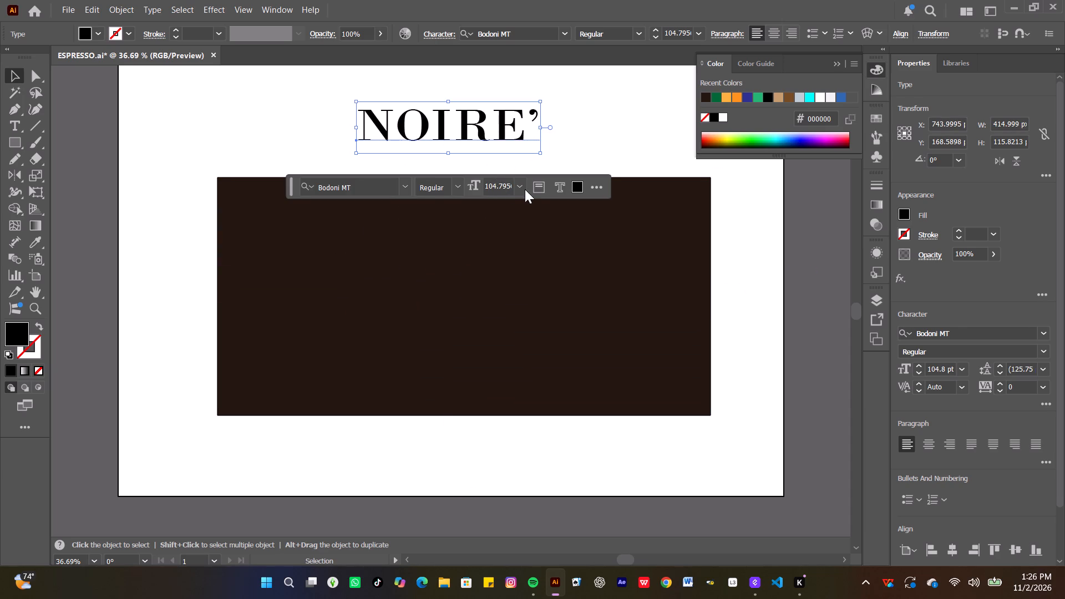
Set the font style of the NOIRE' text to Bodoni MT Black.
click(409, 185)
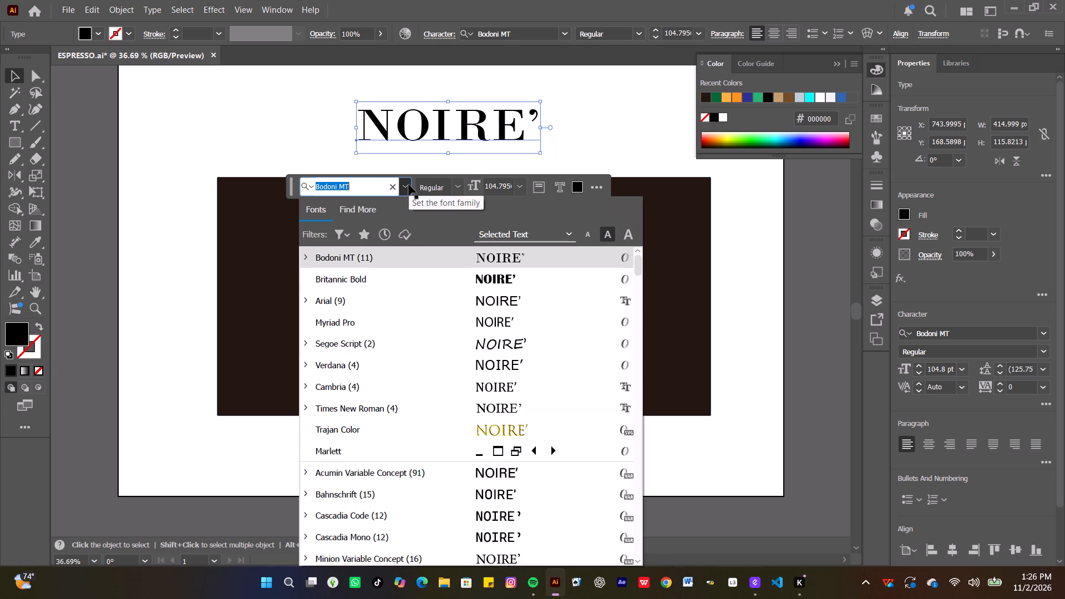
click(457, 190)
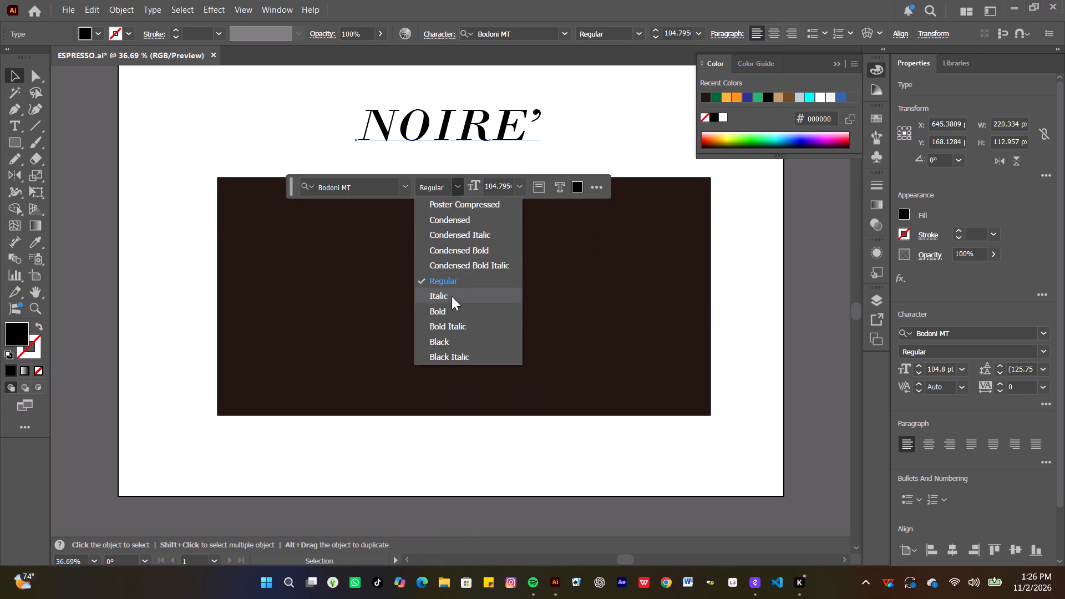
click(461, 338)
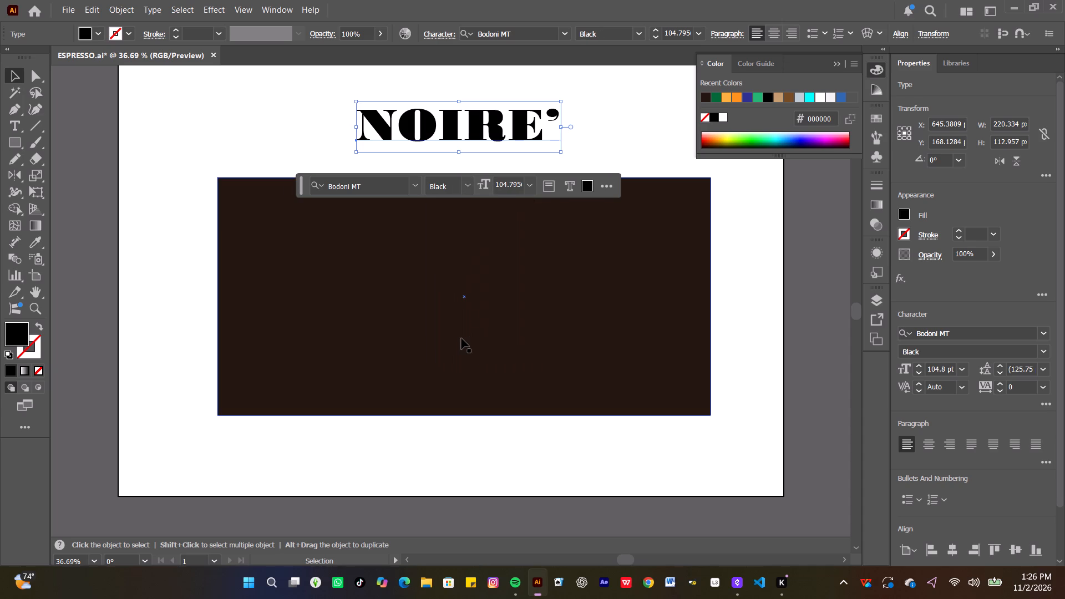
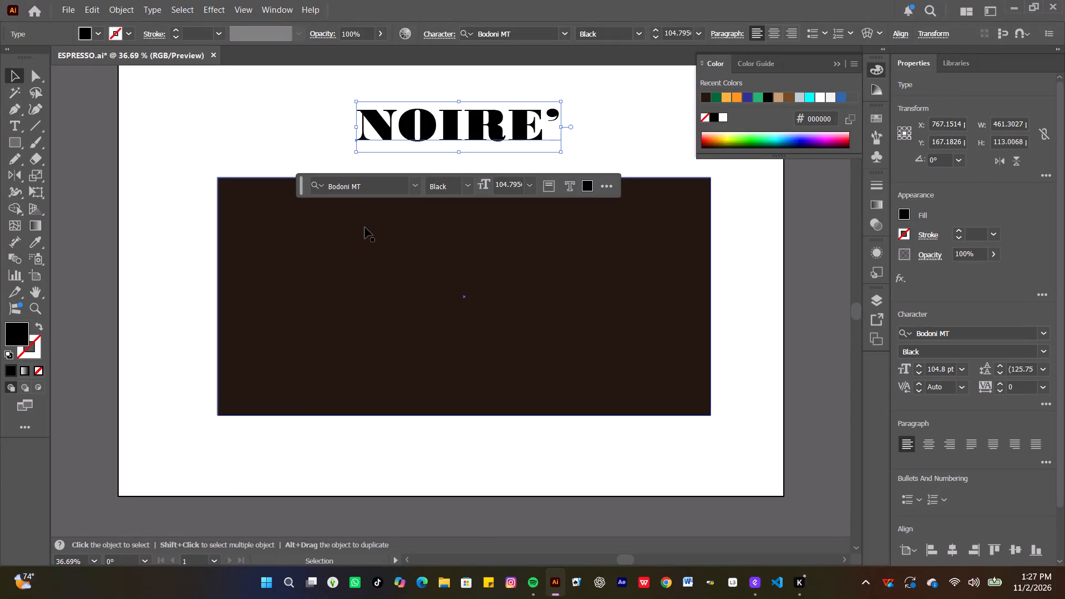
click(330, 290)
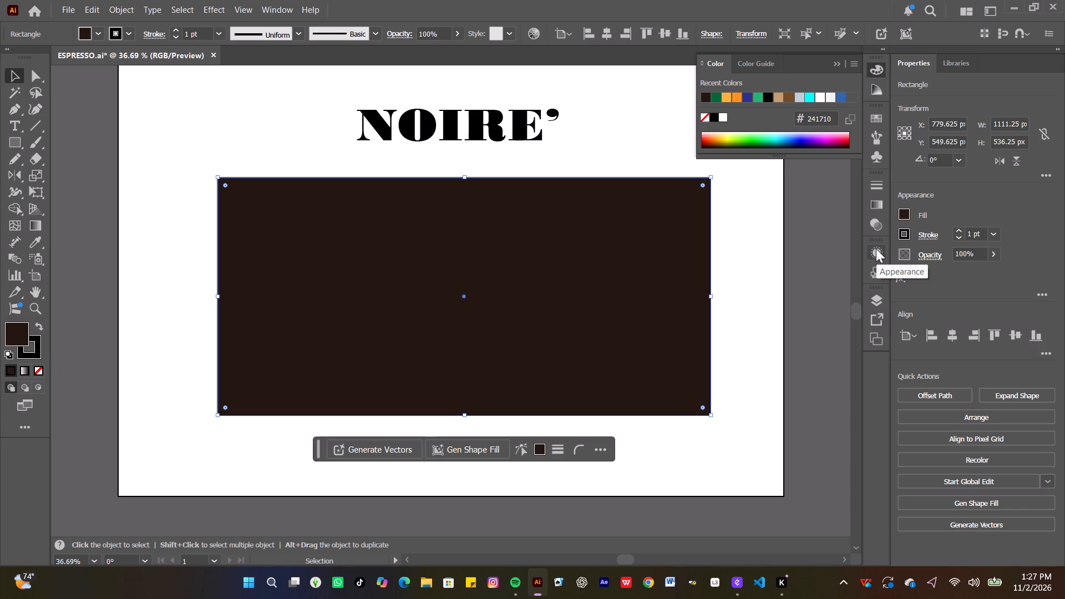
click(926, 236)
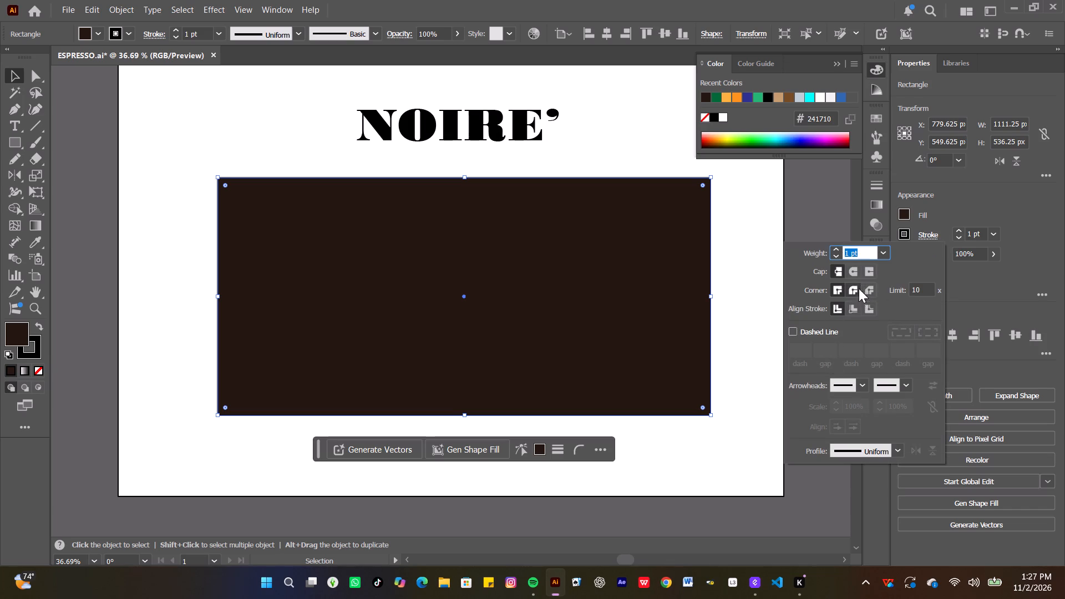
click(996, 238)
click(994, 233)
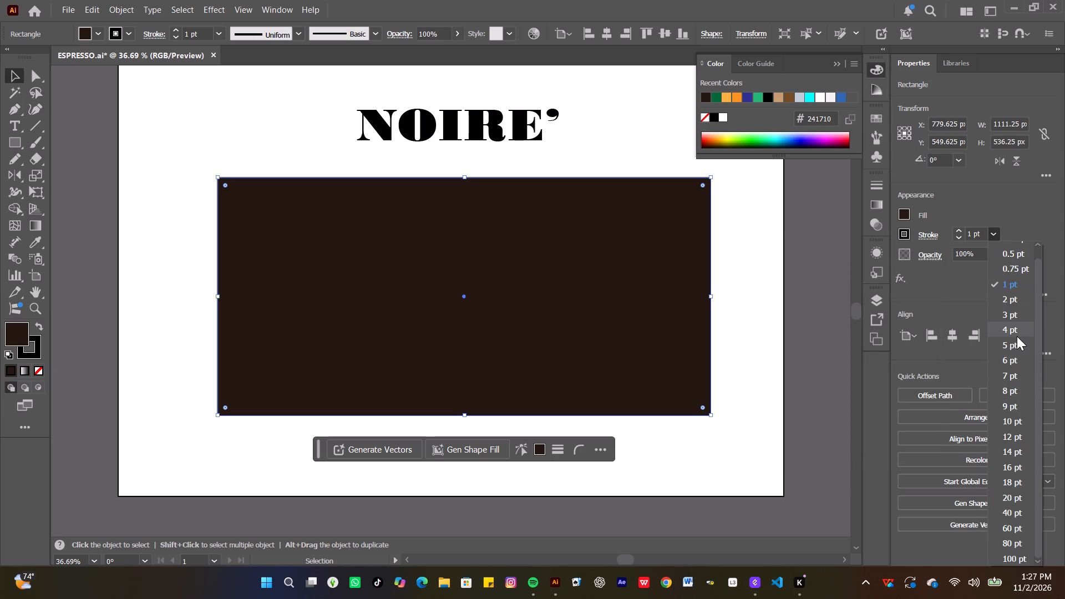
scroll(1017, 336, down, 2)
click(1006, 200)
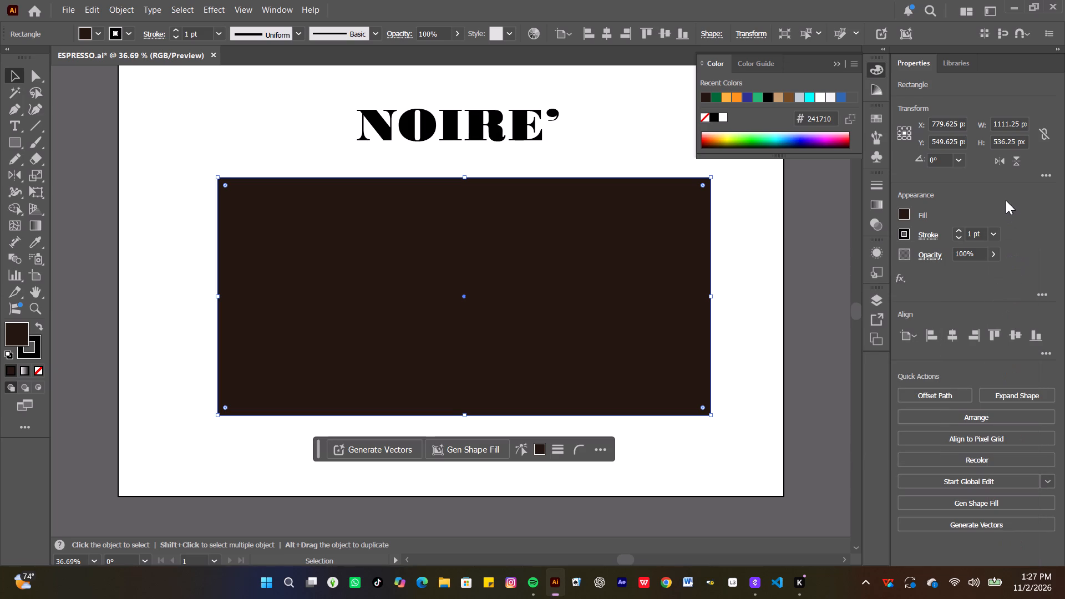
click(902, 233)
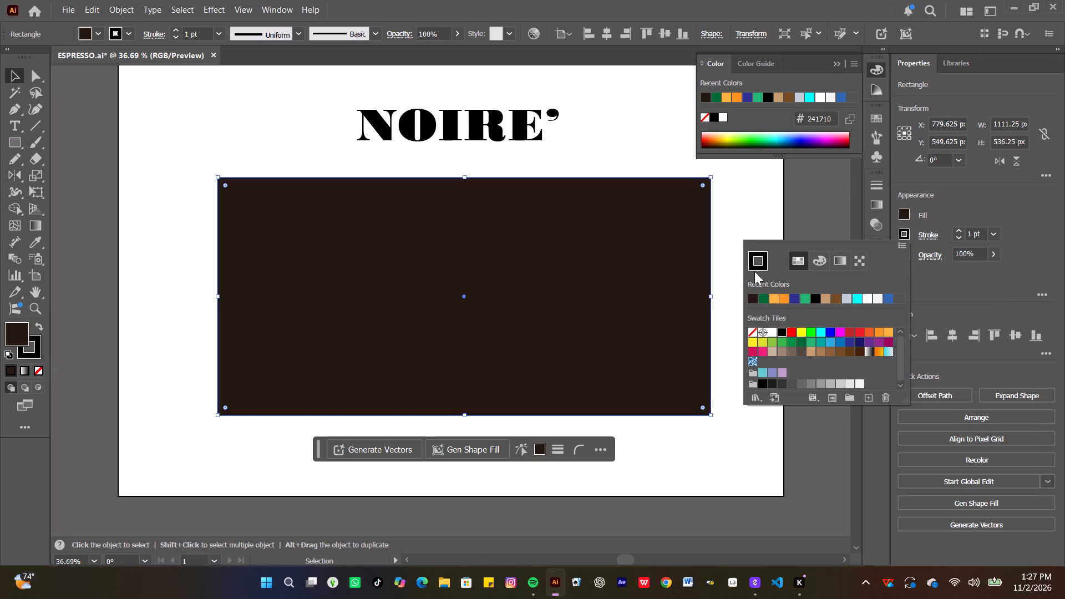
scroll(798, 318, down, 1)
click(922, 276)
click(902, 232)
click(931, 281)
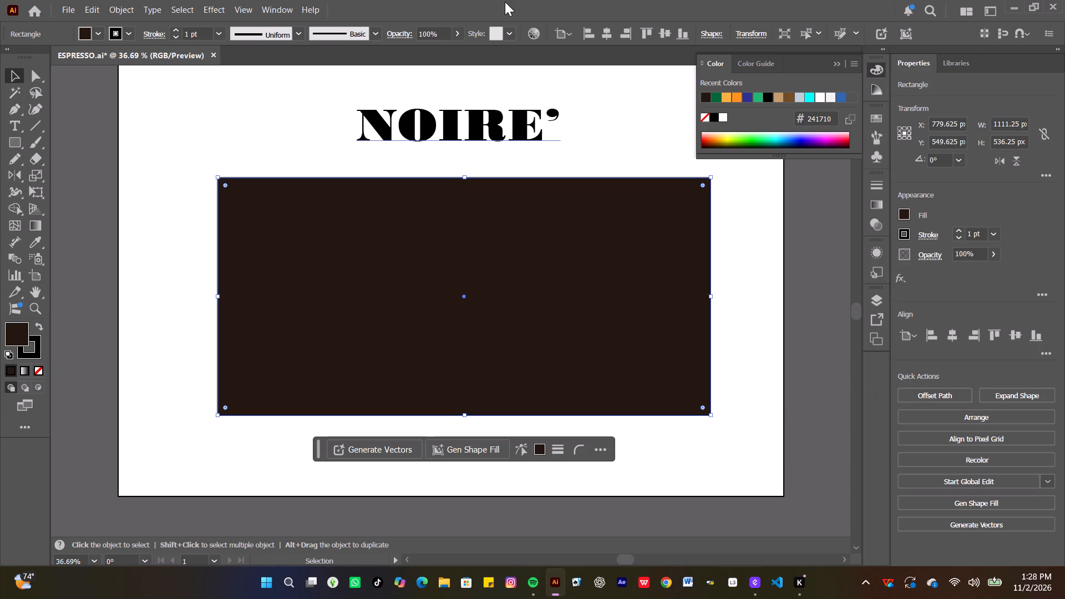
Rename Layer 1, which holds the NOIRE' text and the dark brown rectangle, as BACKGROUND1, with all its artwork selected.
click(280, 12)
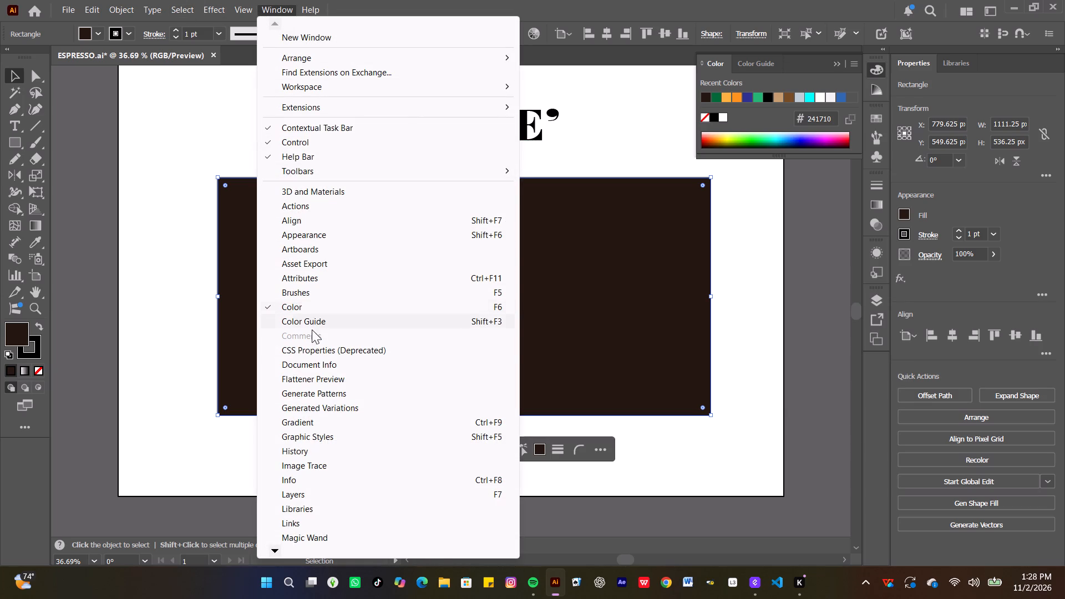
scroll(312, 347, down, 1)
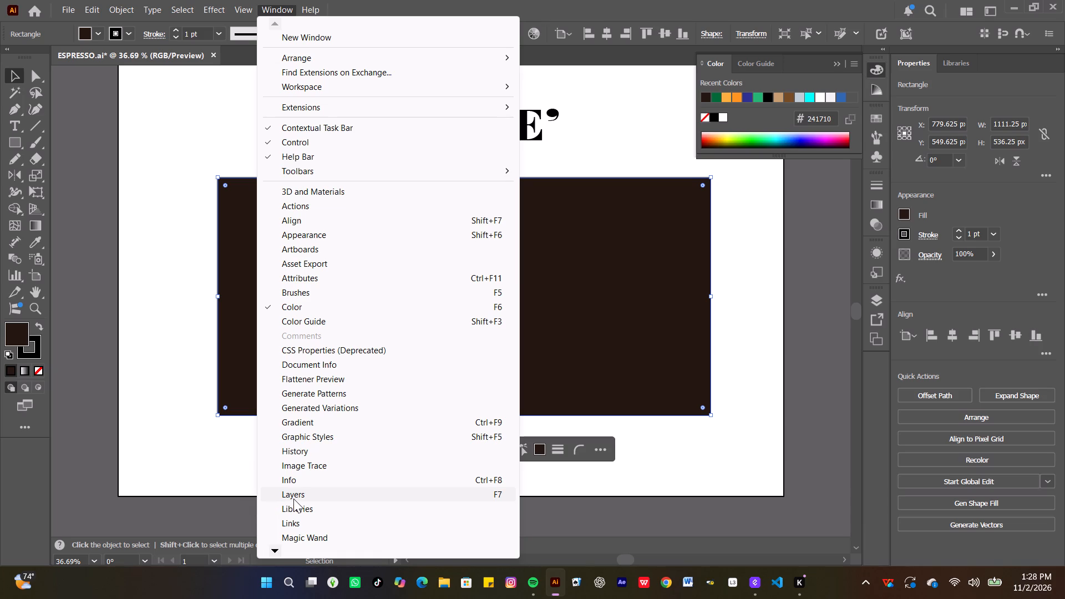
click(293, 499)
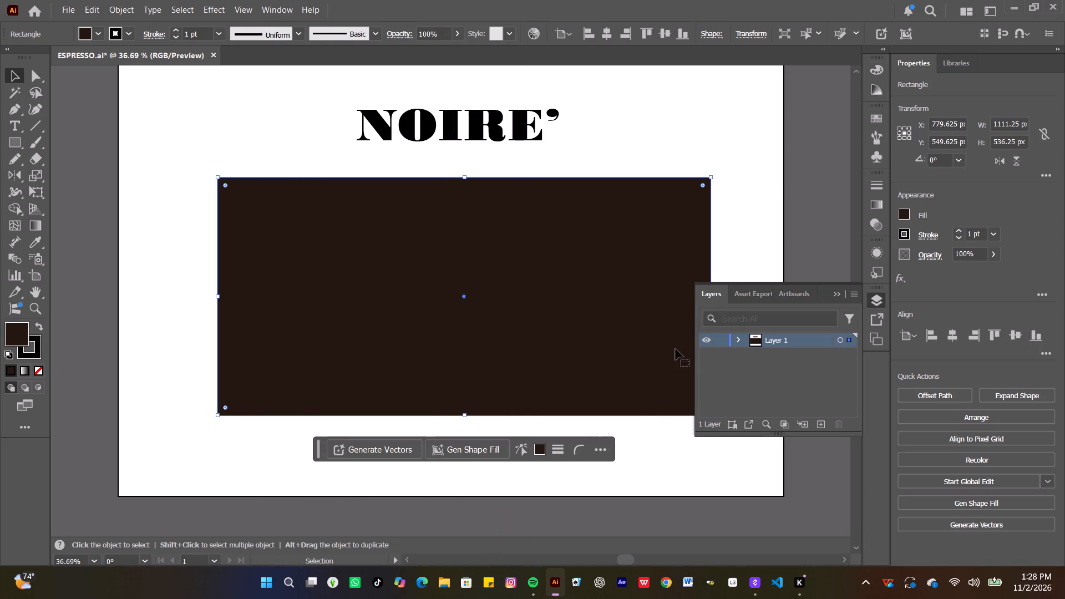
click(792, 341)
click(786, 339)
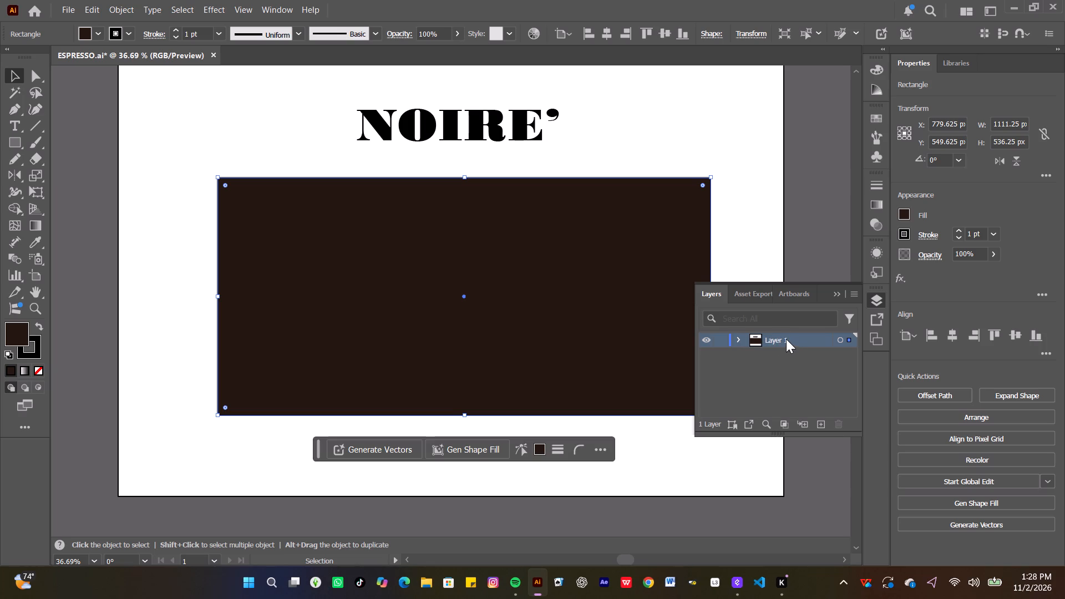
click(838, 341)
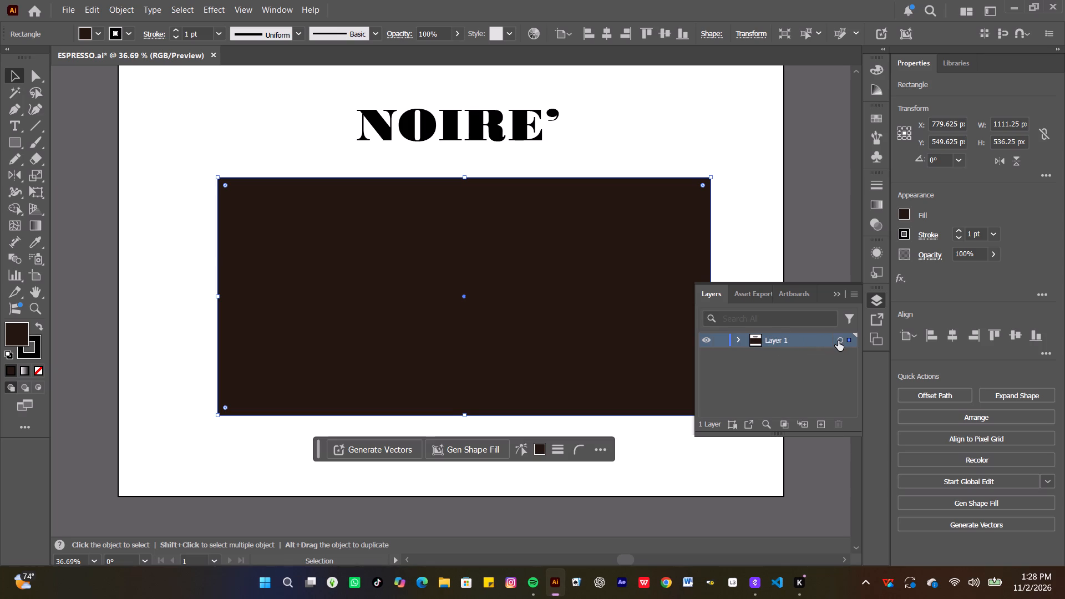
click(771, 341)
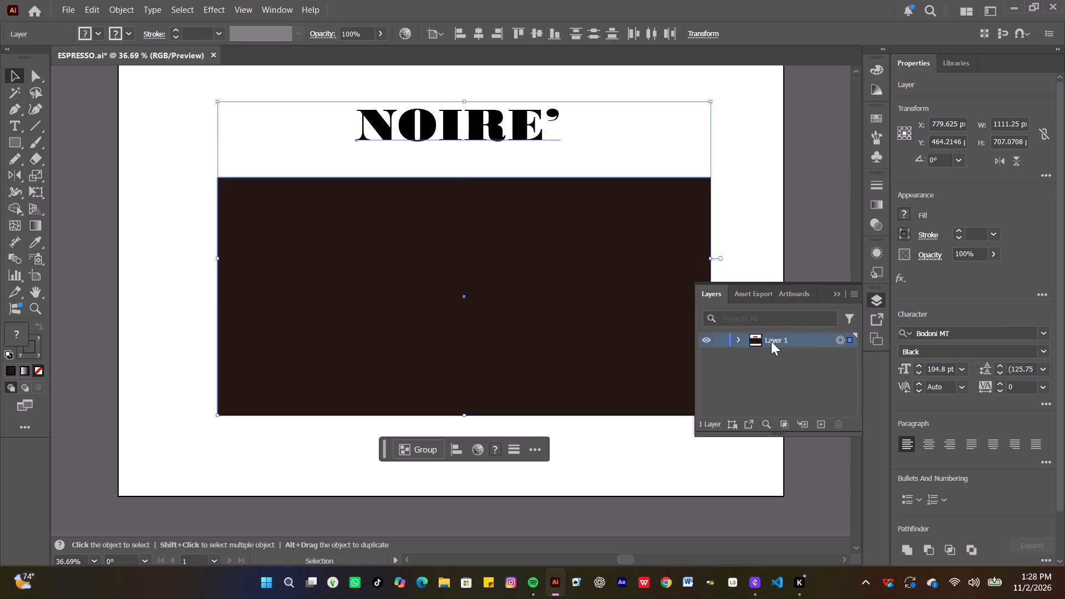
click(742, 340)
click(780, 337)
triple_click(780, 337)
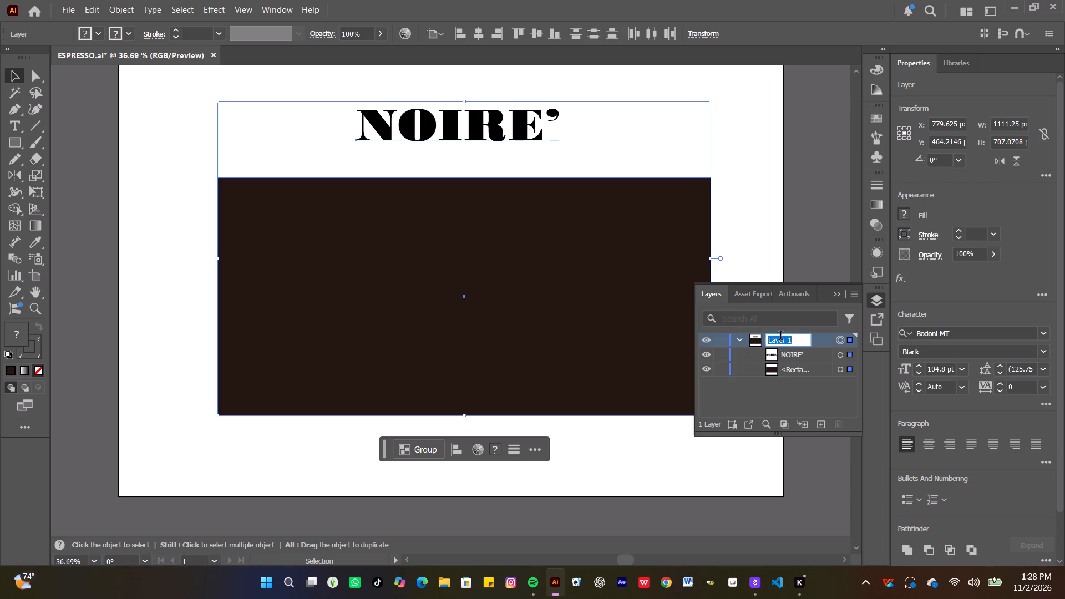
click(780, 337)
text(BA)
key(c)
key(k)
text(GROUND)
key(Return)
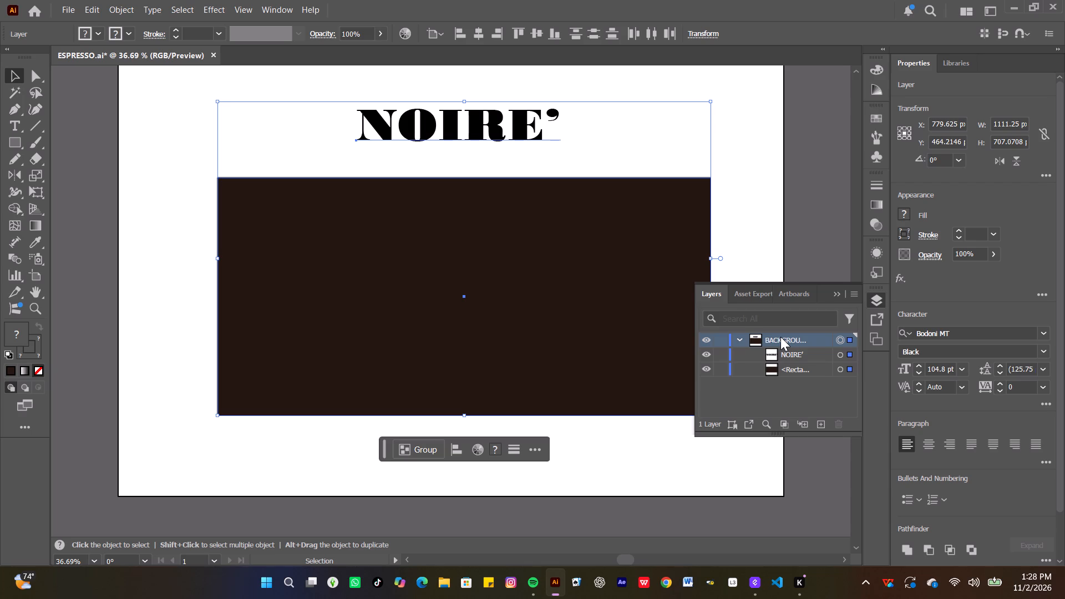
Rename the NOIRE' text item inside the BACKGROUND1 layer as LOGO.
click(790, 353)
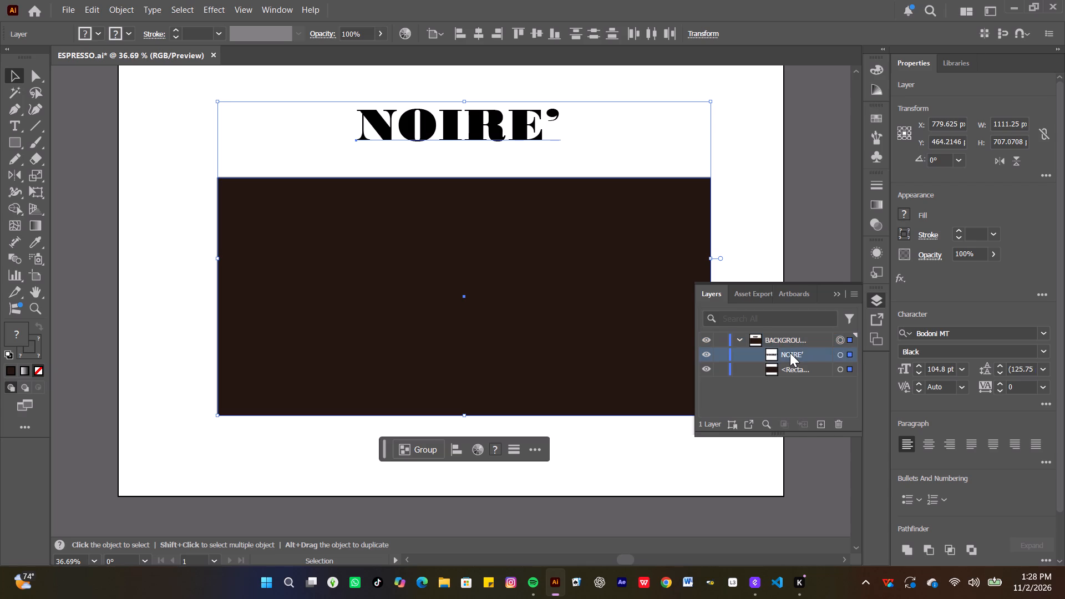
double_click(788, 353)
text(LOGO)
key(Return)
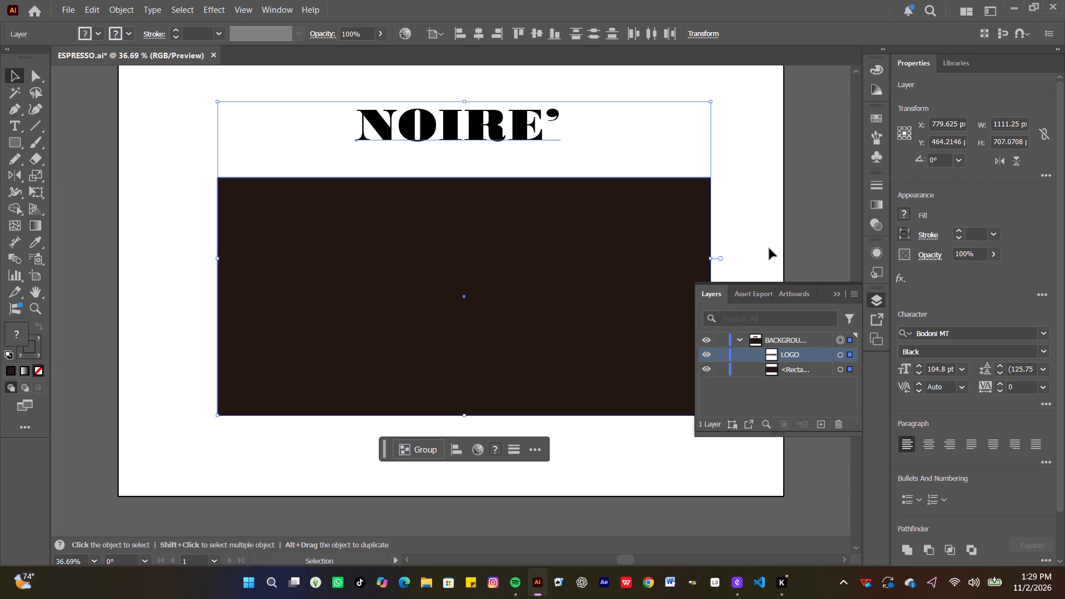
click(875, 301)
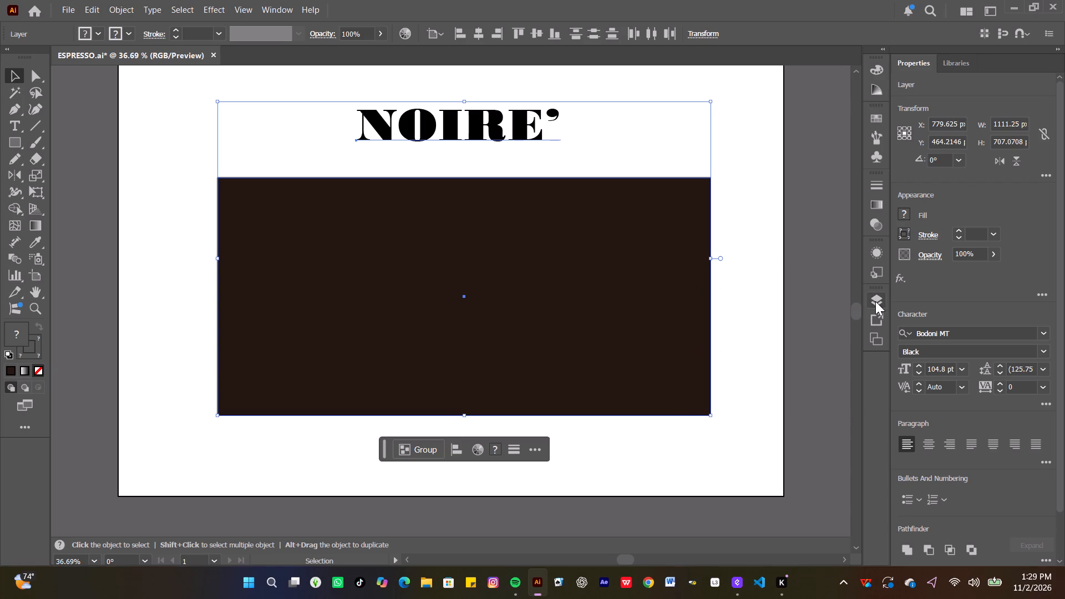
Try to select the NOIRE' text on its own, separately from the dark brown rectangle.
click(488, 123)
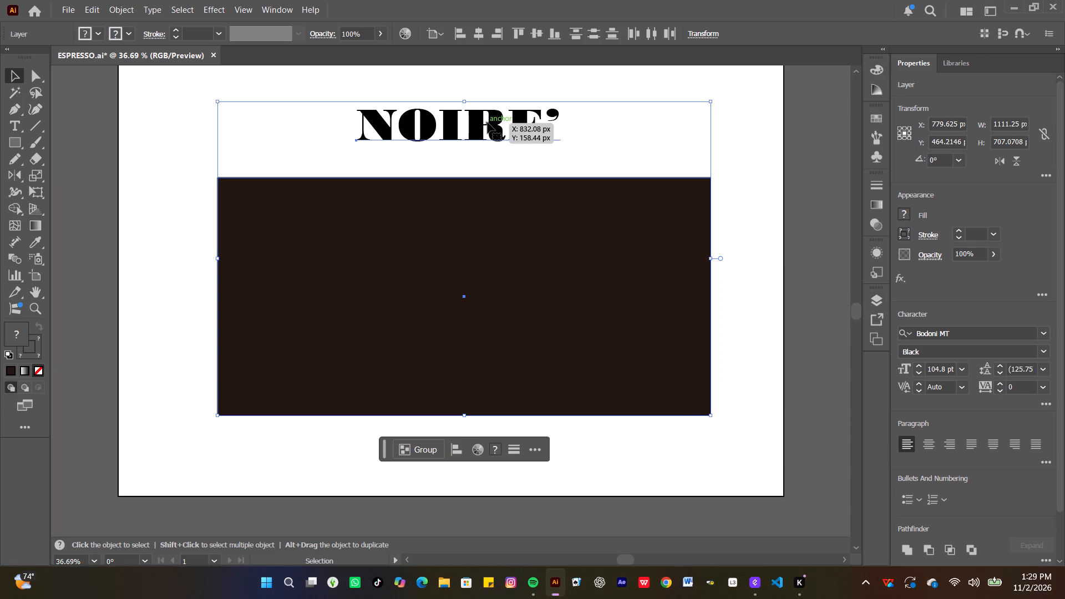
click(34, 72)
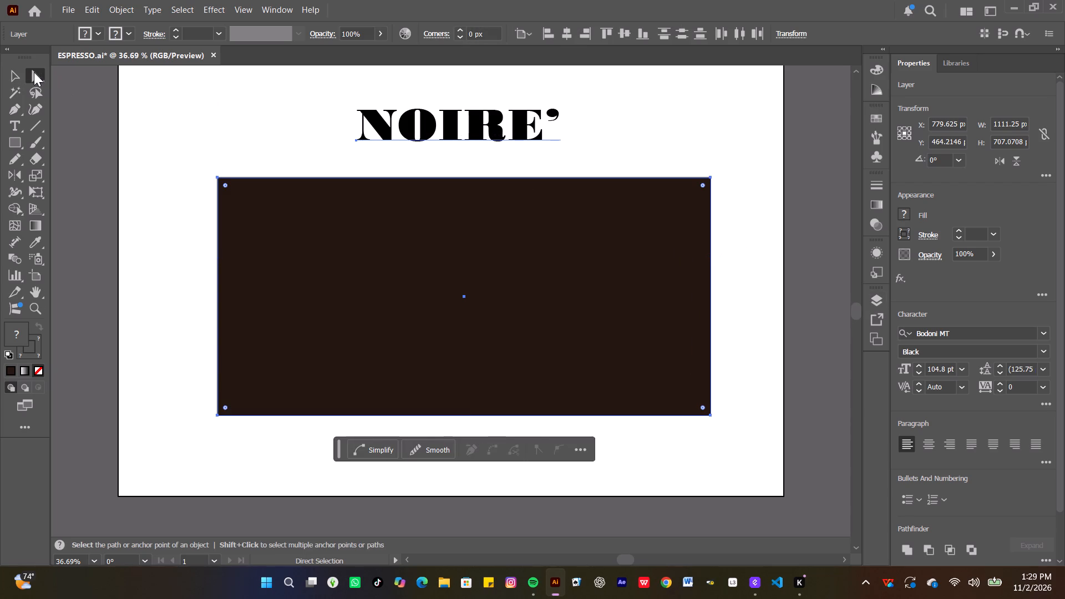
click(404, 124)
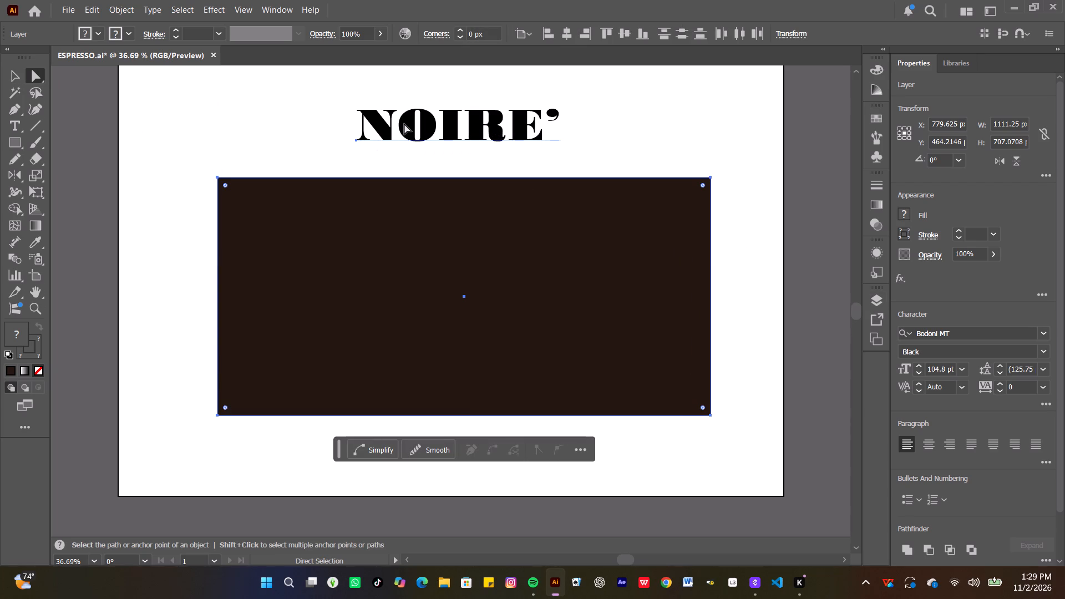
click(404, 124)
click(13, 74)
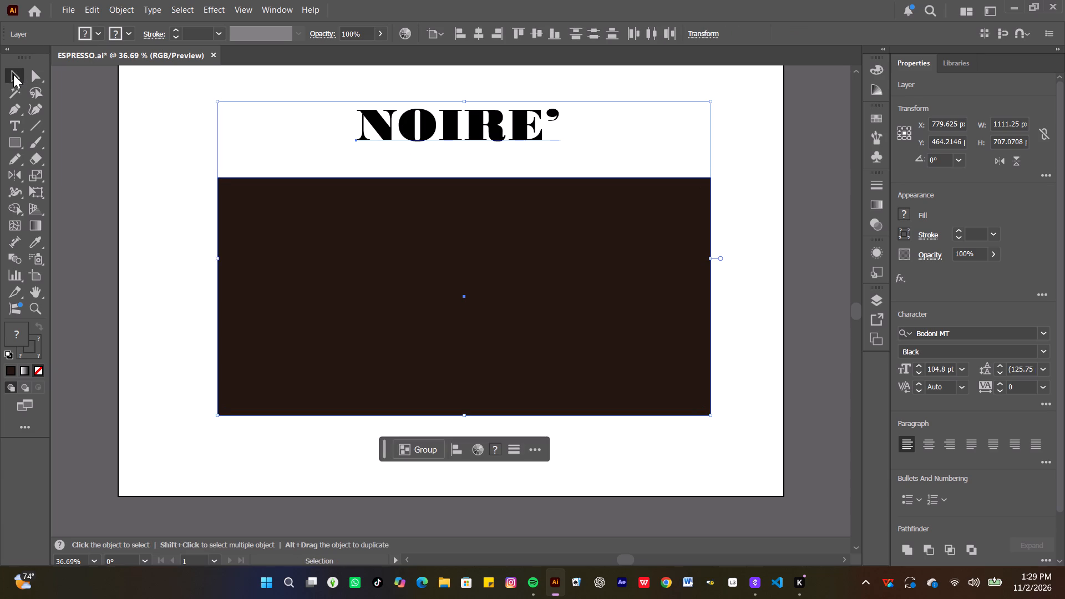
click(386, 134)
Move the NOIRE' text and dark brown rectangle together down and to the left, to about X 743, Y 519 px.
drag(507, 226, 479, 287)
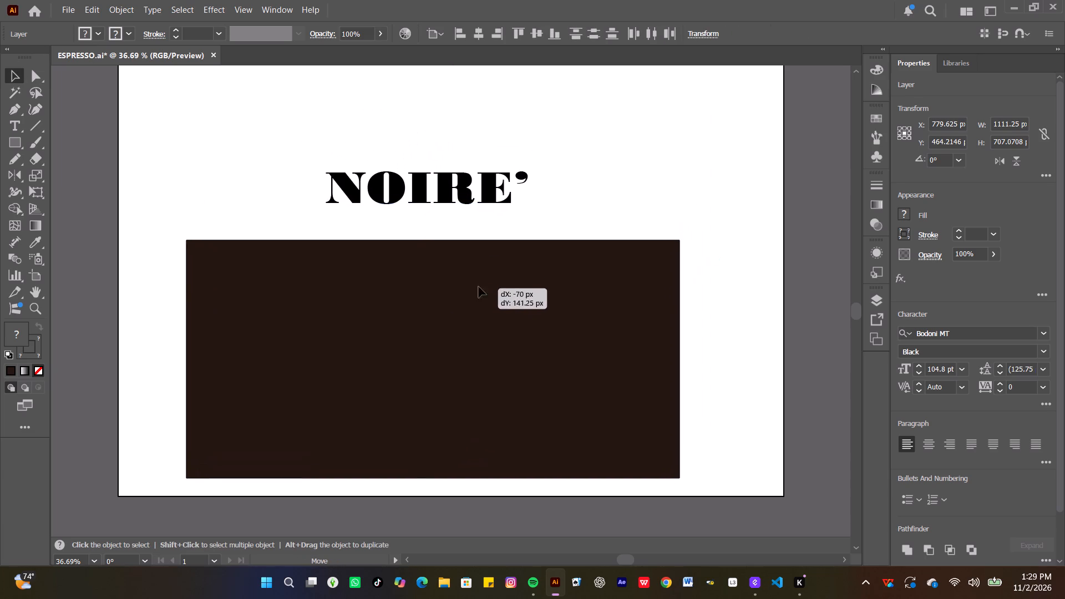
drag(479, 287, 491, 250)
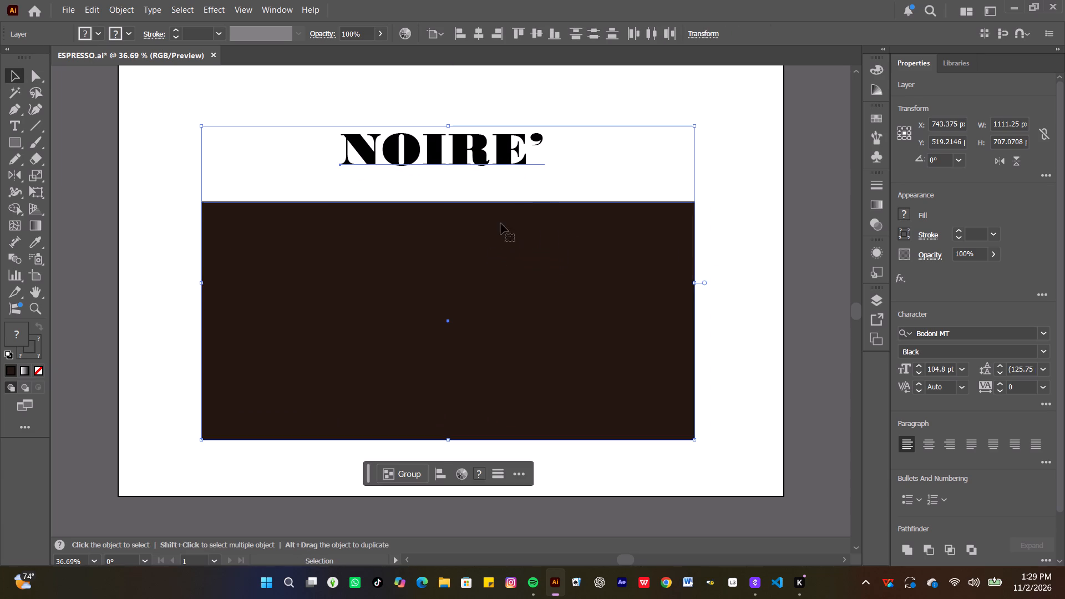
Select only the LOGO text item in the BACKGROUND1 layer, leaving the dark brown rectangle out of the selection.
click(873, 301)
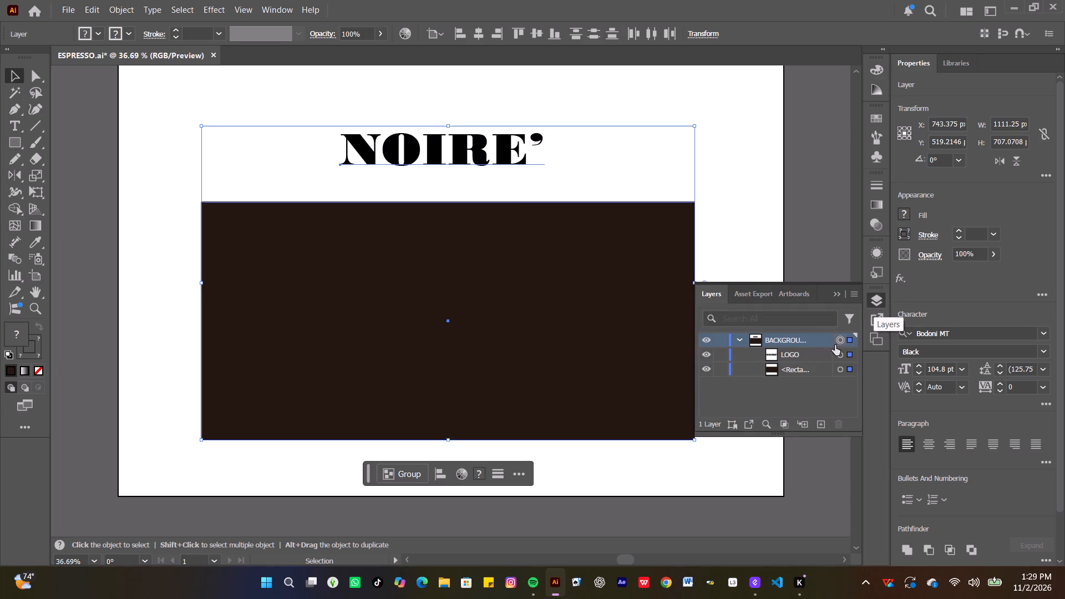
click(778, 356)
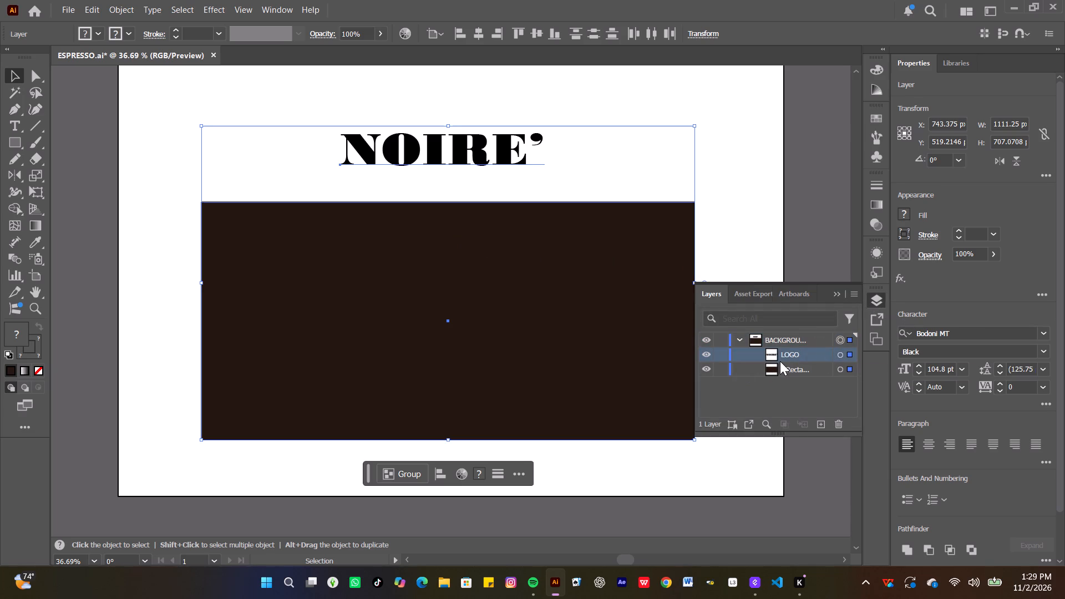
click(780, 361)
click(851, 352)
click(608, 136)
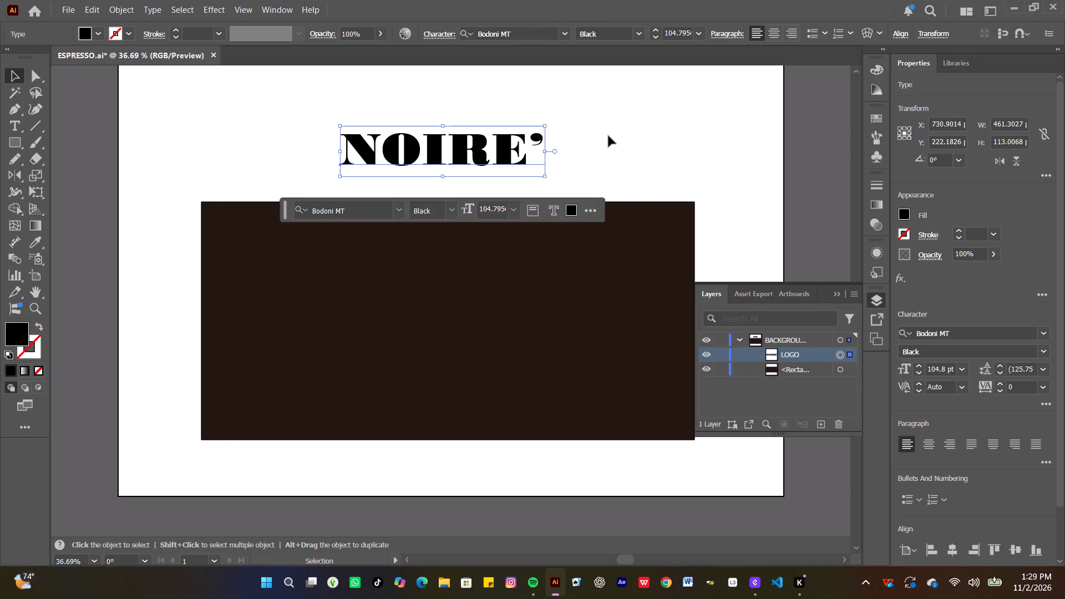
click(466, 153)
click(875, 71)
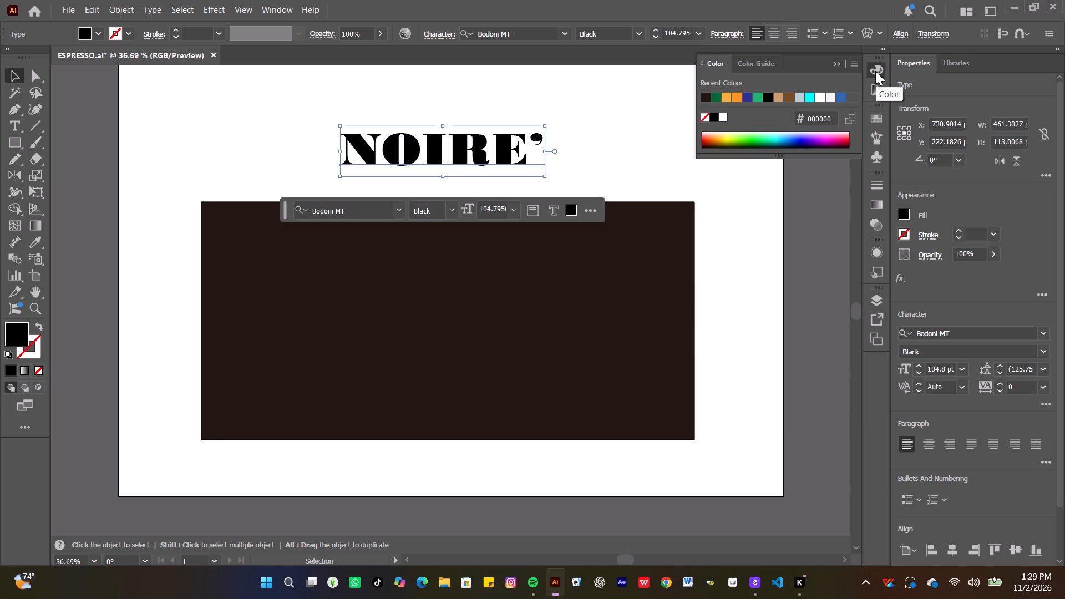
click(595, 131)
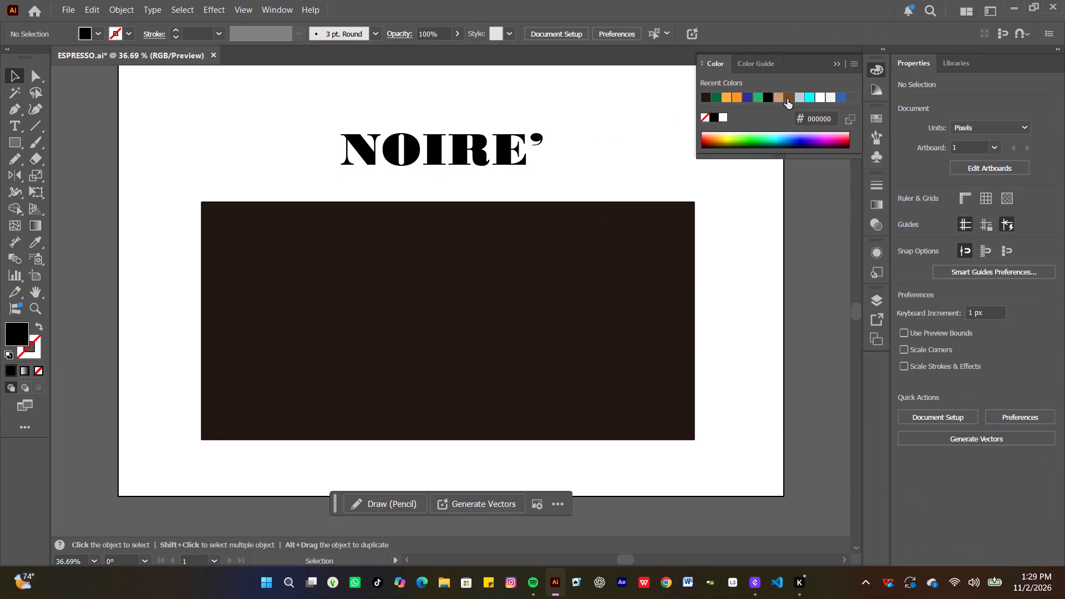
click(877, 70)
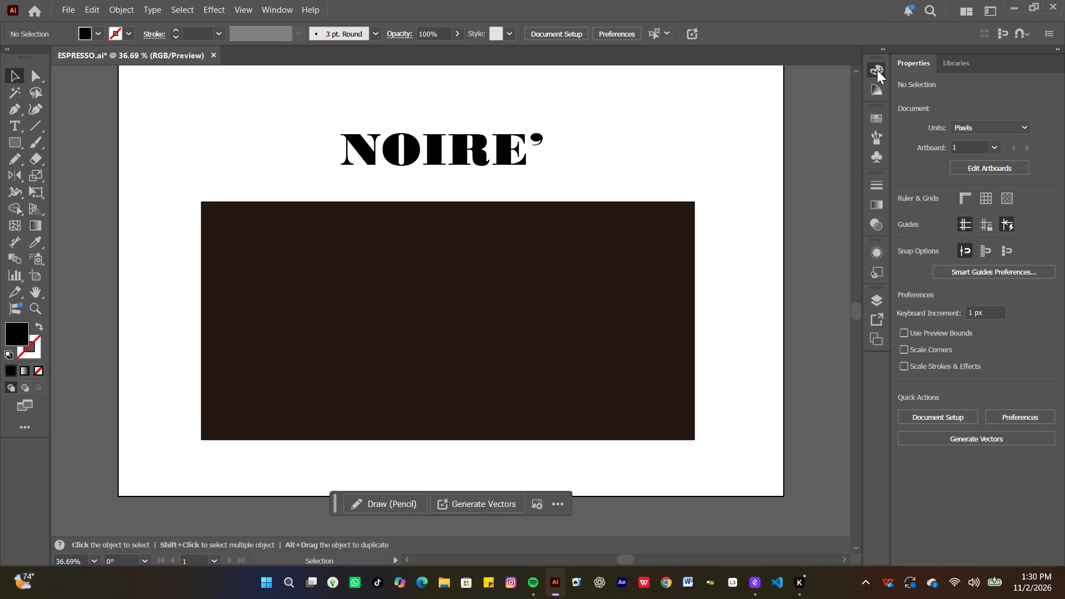
Select the NOIRE' text and search the font list for DID.
click(450, 152)
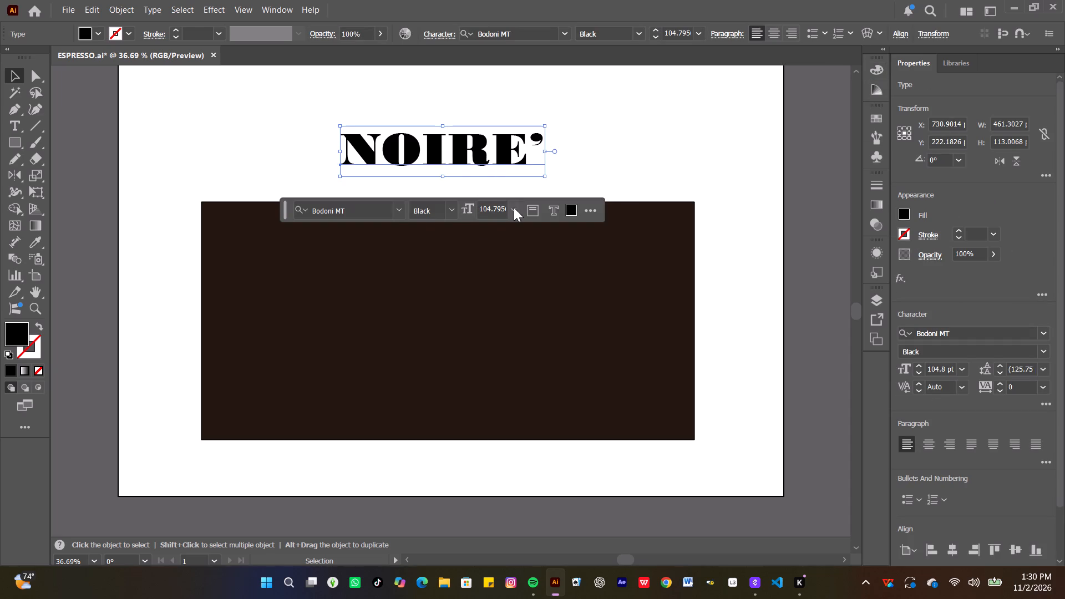
click(341, 206)
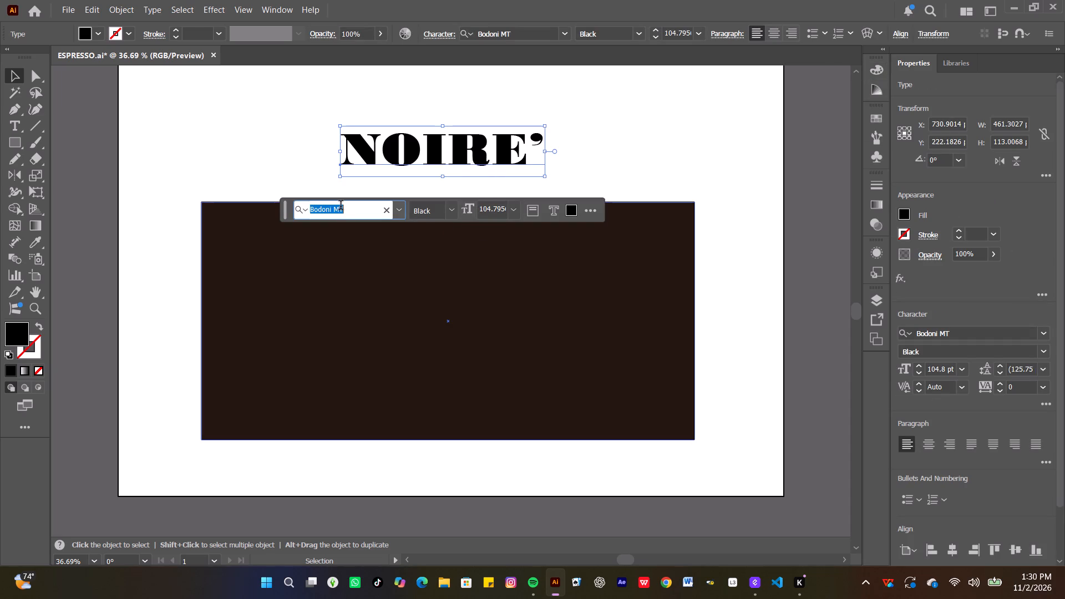
key(d)
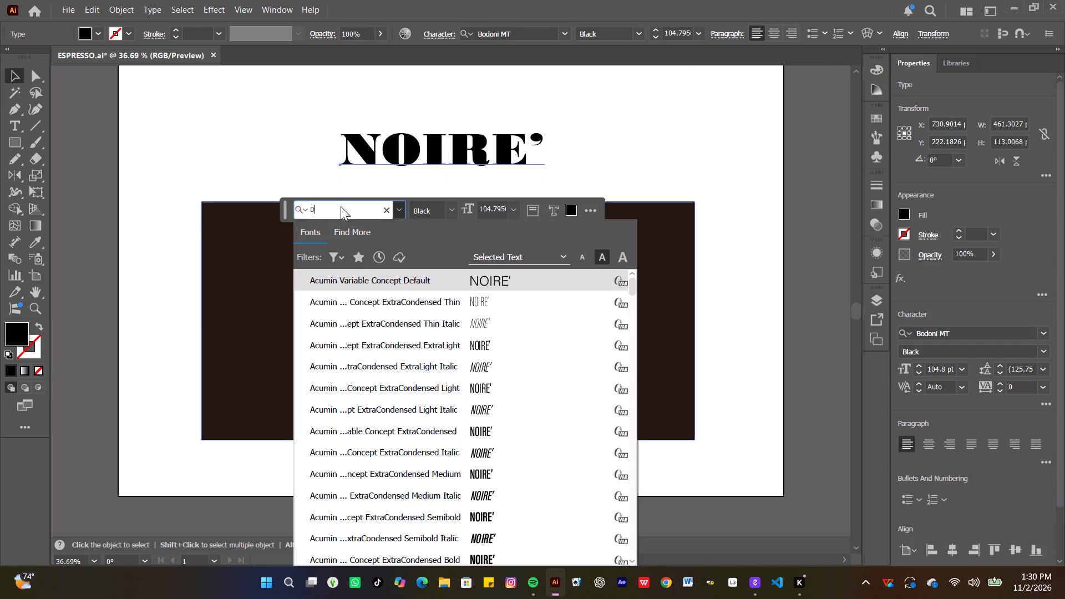
key(i)
key(d)
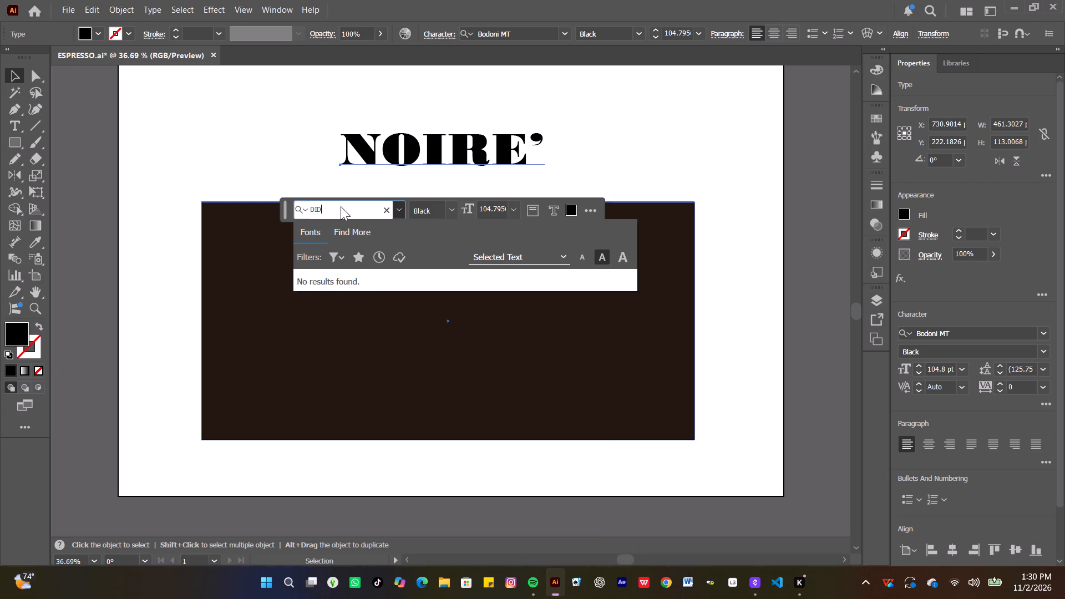
key(BackSpace)
key(BackSpace)
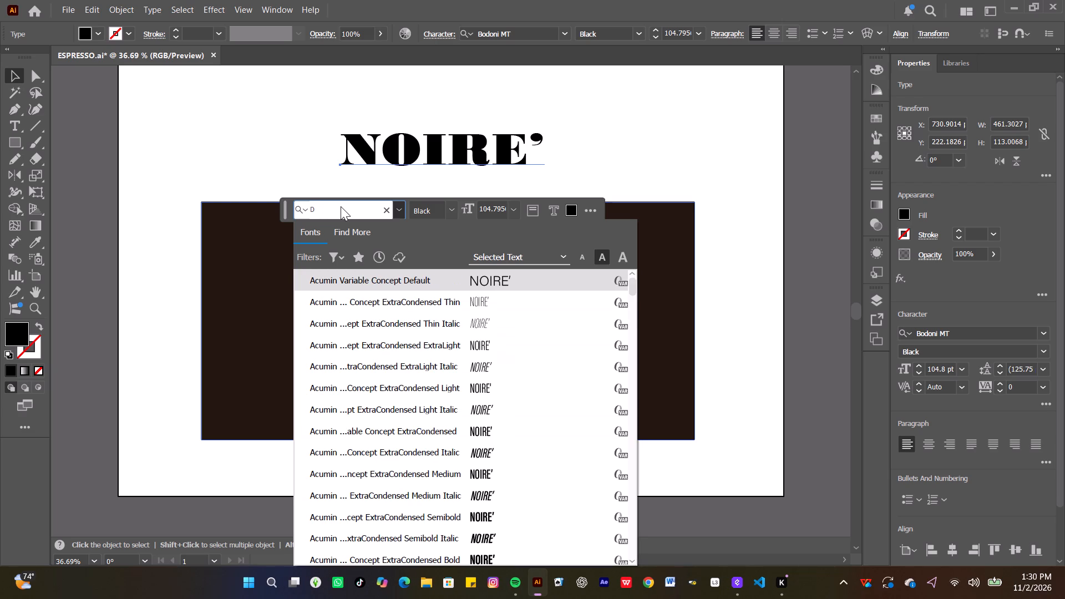
key(BackSpace)
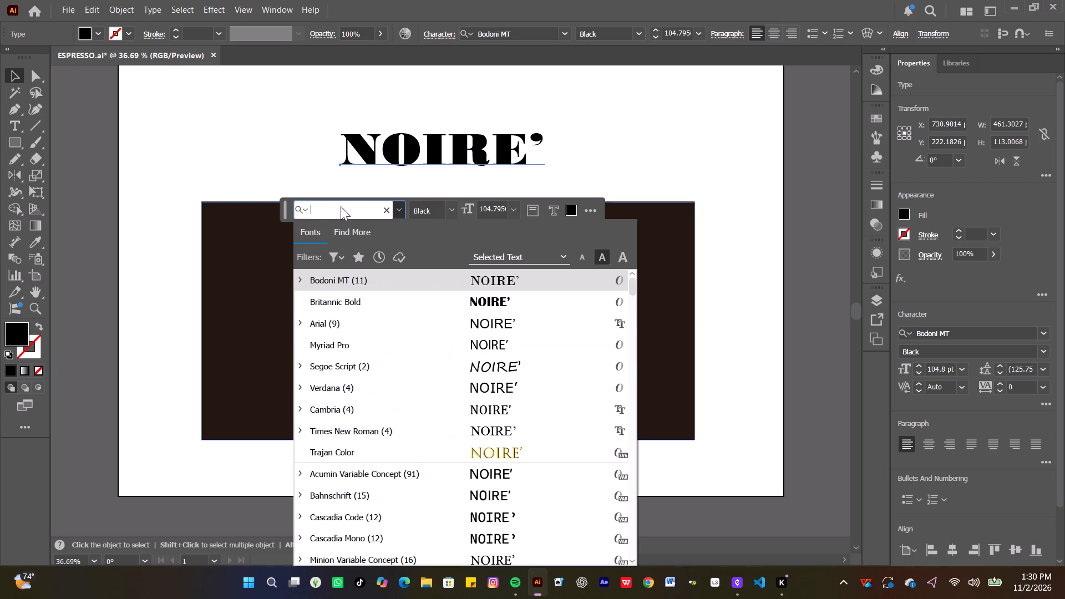
Search the font list for PLAYF as an alternative font for the NOIRE' text.
key(o)
key(BackSpace)
text(PL)
key(a)
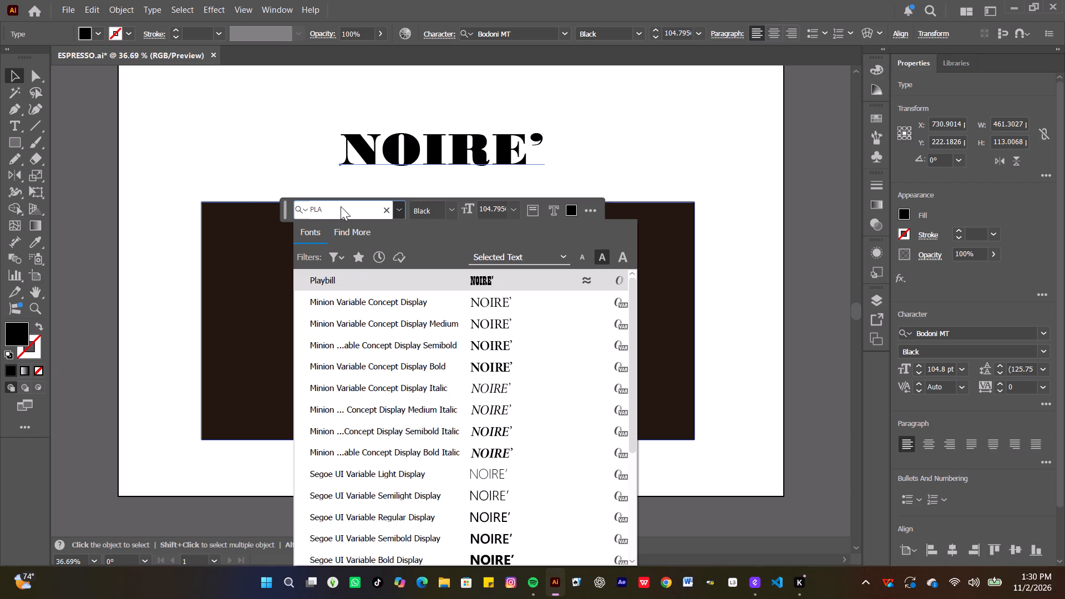
text(YF)
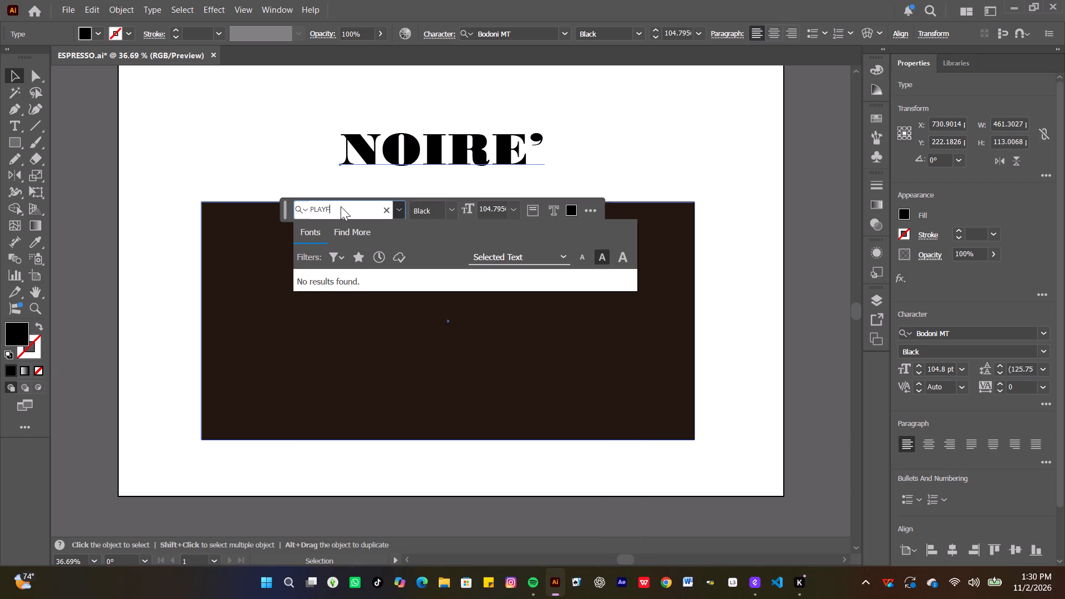
key(BackSpace)
key(BackSpace)
key(BackSpace)
key(BackSpace)
key(BackSpace)
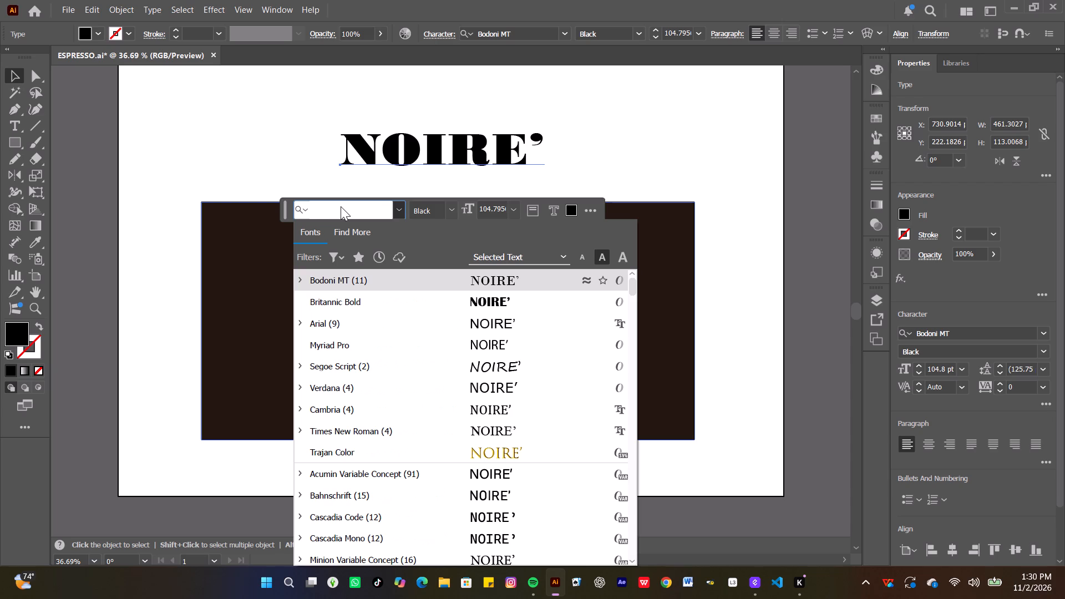
Search the fonts for BODONI and apply Bodoni MT Black to the NOIRE' text.
key(b)
key(o)
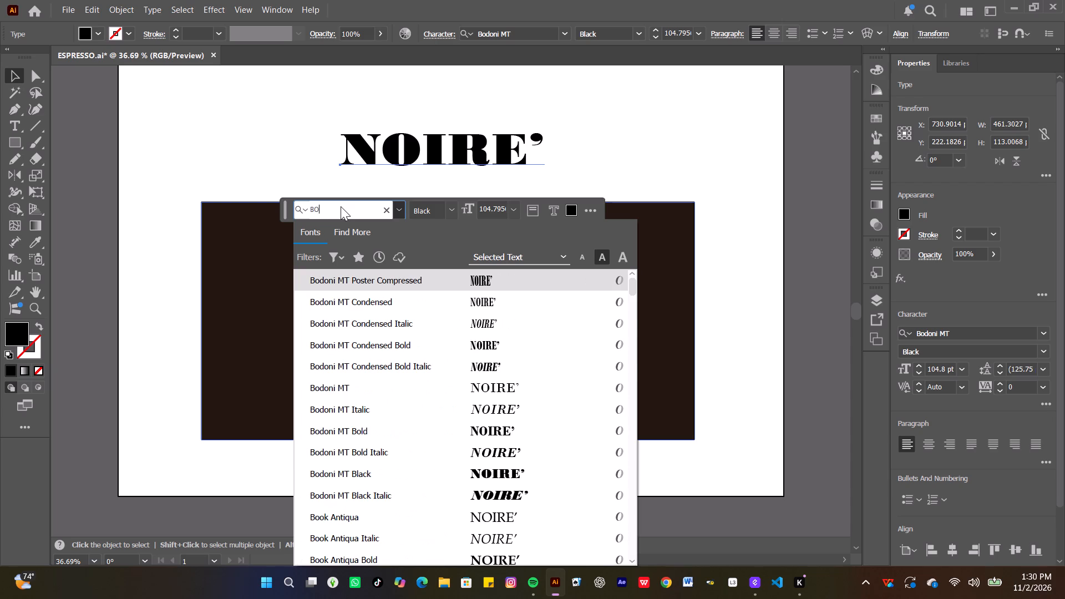
key(d)
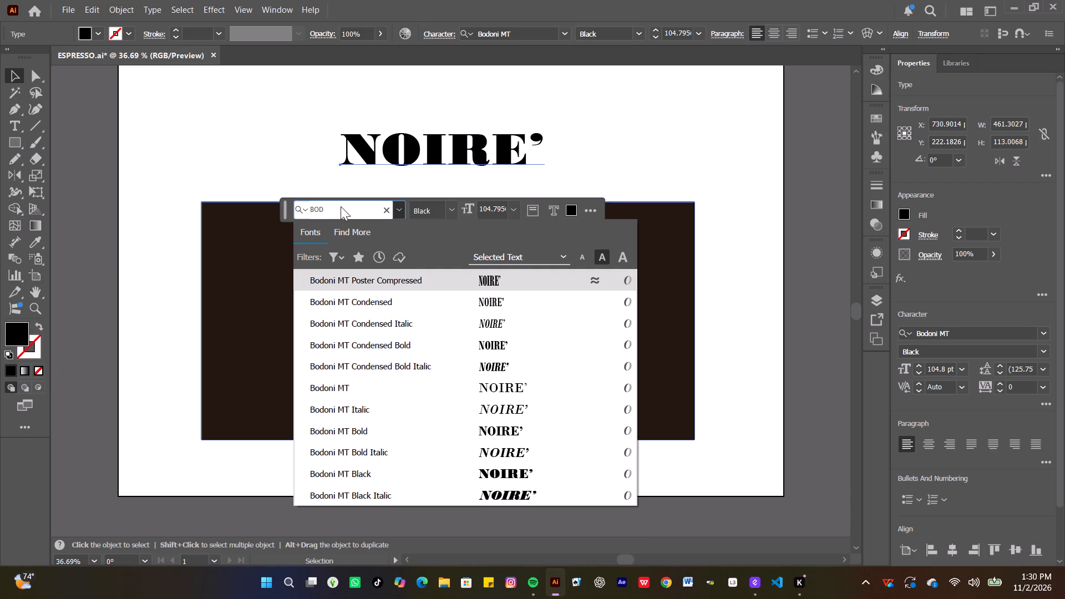
key(o)
key(n)
key(i)
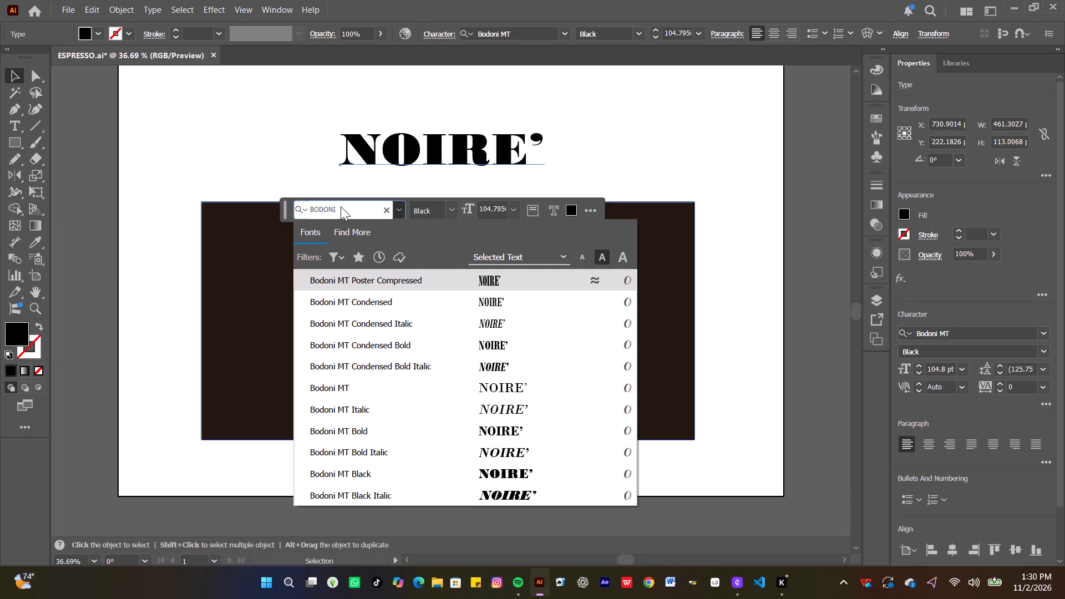
click(483, 475)
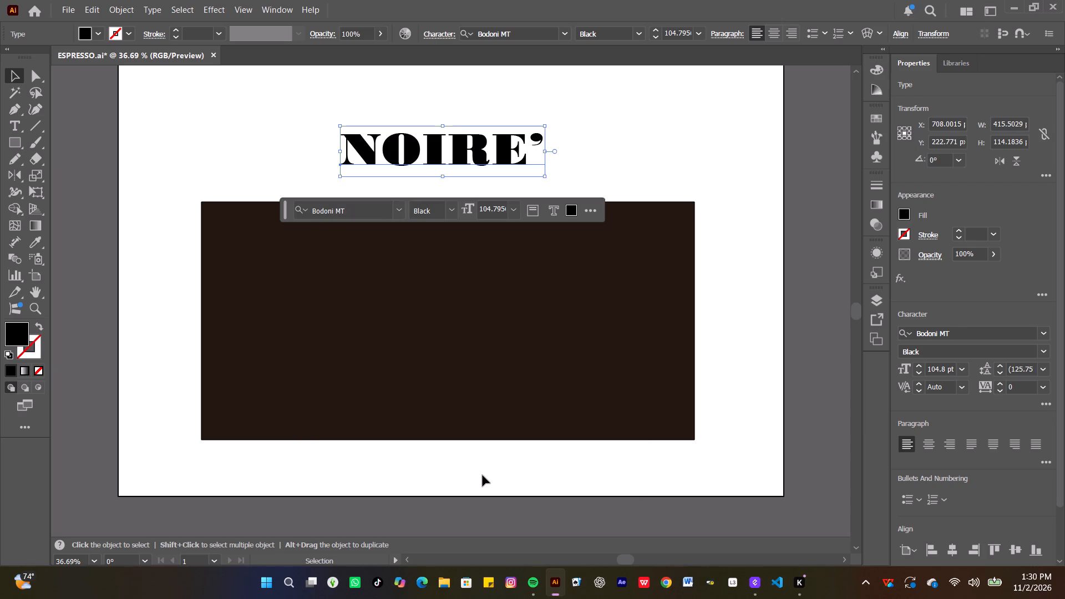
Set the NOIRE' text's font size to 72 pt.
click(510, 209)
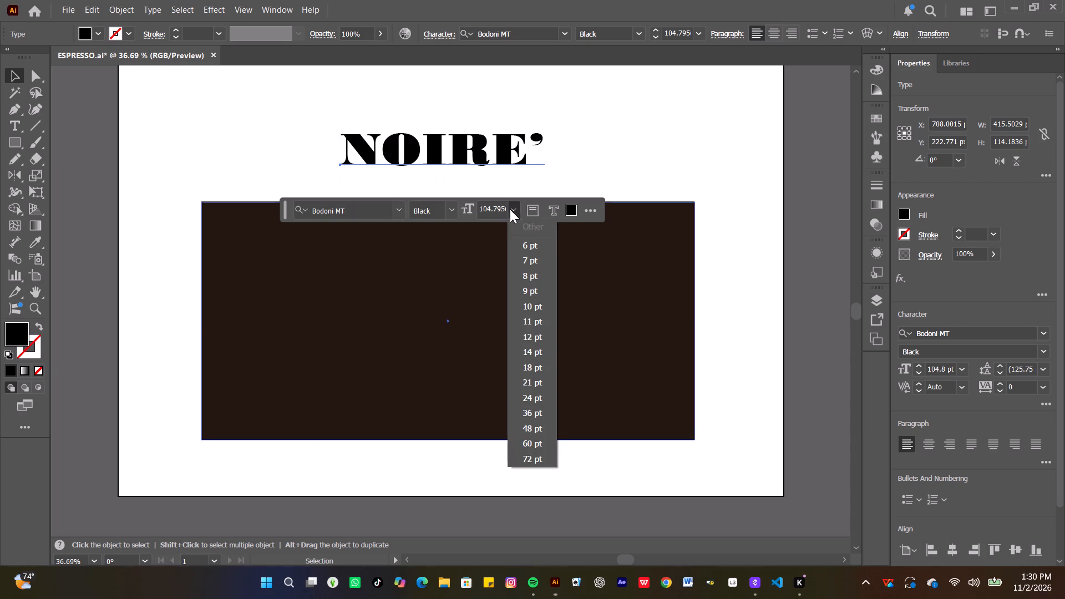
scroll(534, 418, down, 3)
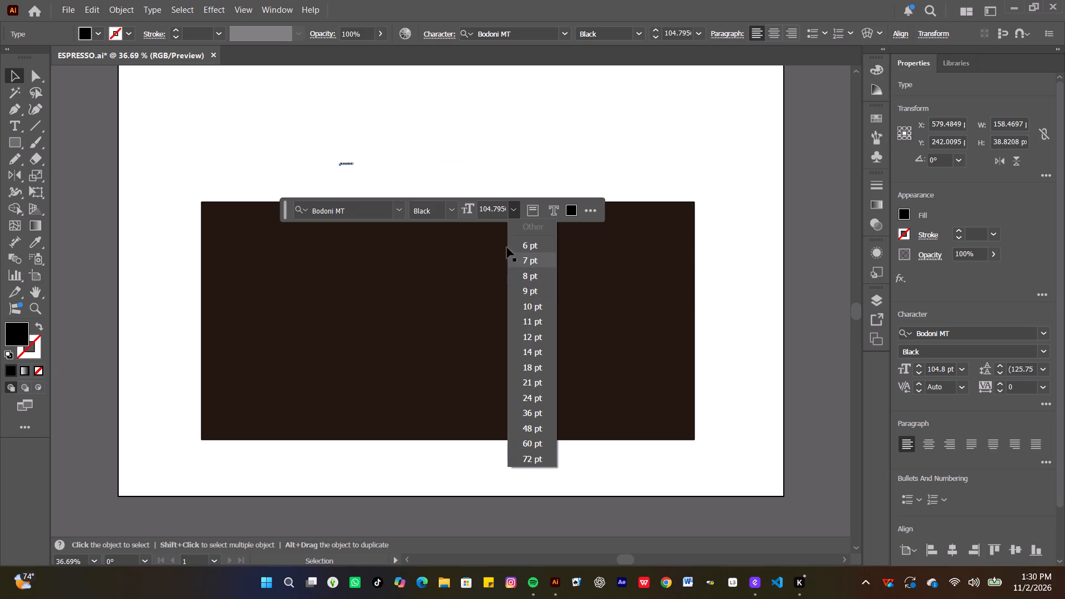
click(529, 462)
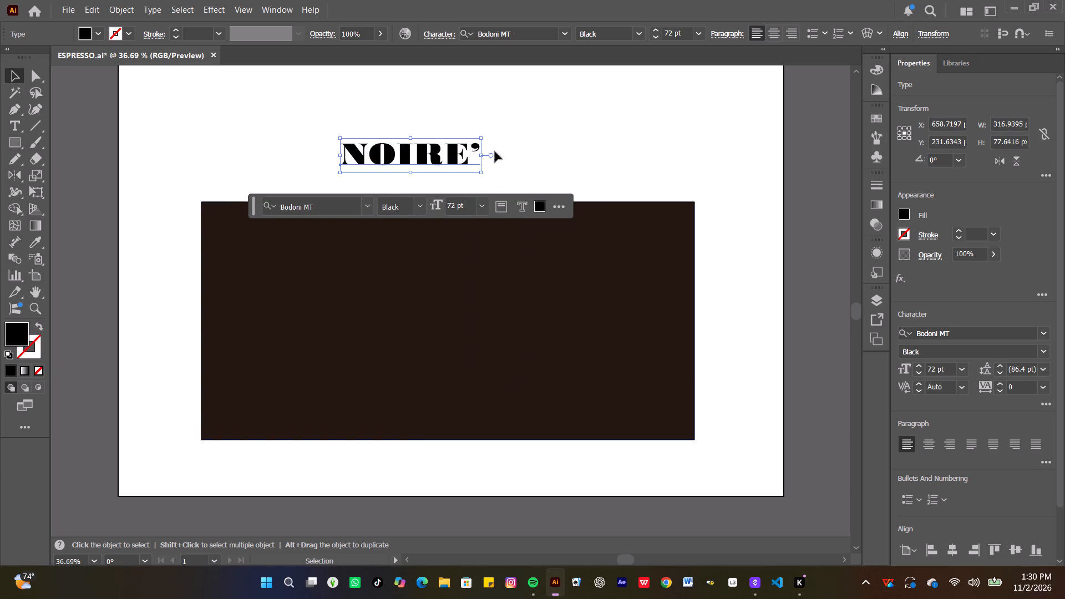
Set the NOIRE' text's font size to 120 pt.
click(450, 204)
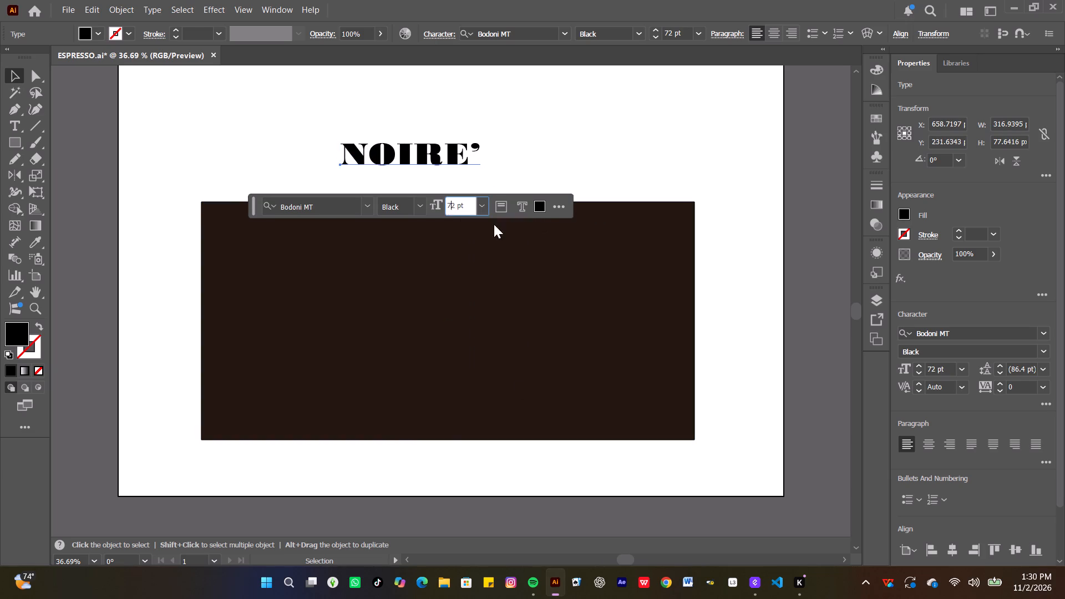
key(Right)
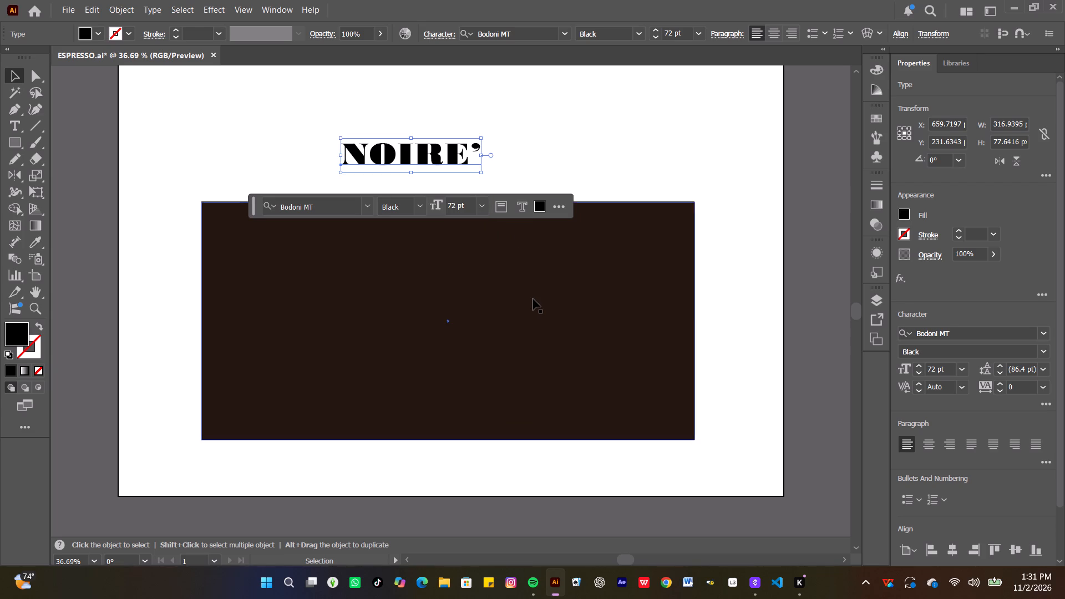
click(454, 199)
click(457, 205)
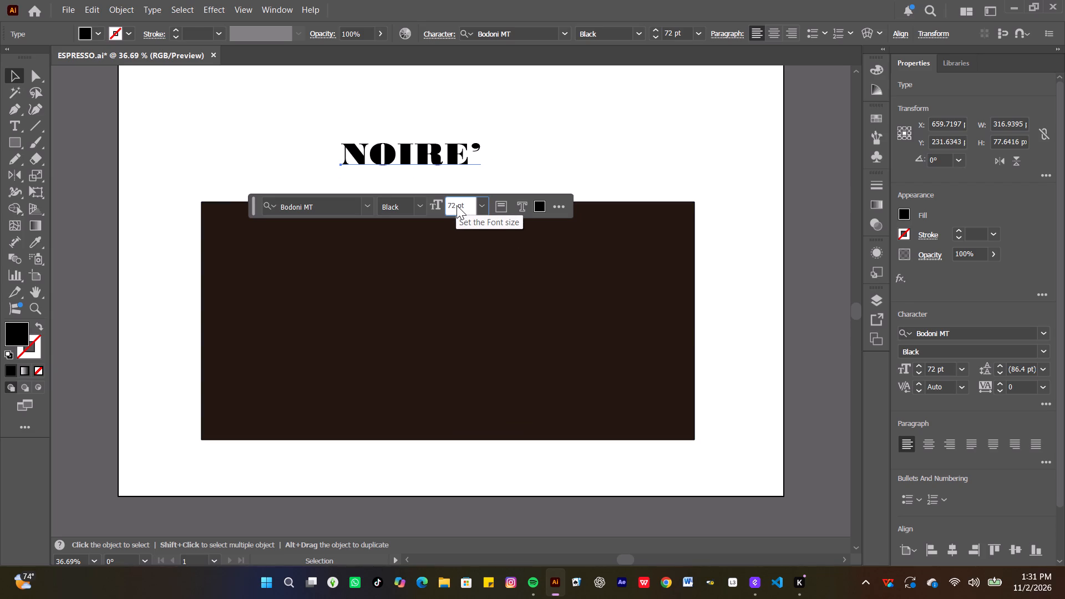
key(BackSpace)
key(BackSpace)
key(BackSpace)
text(12)
key(0)
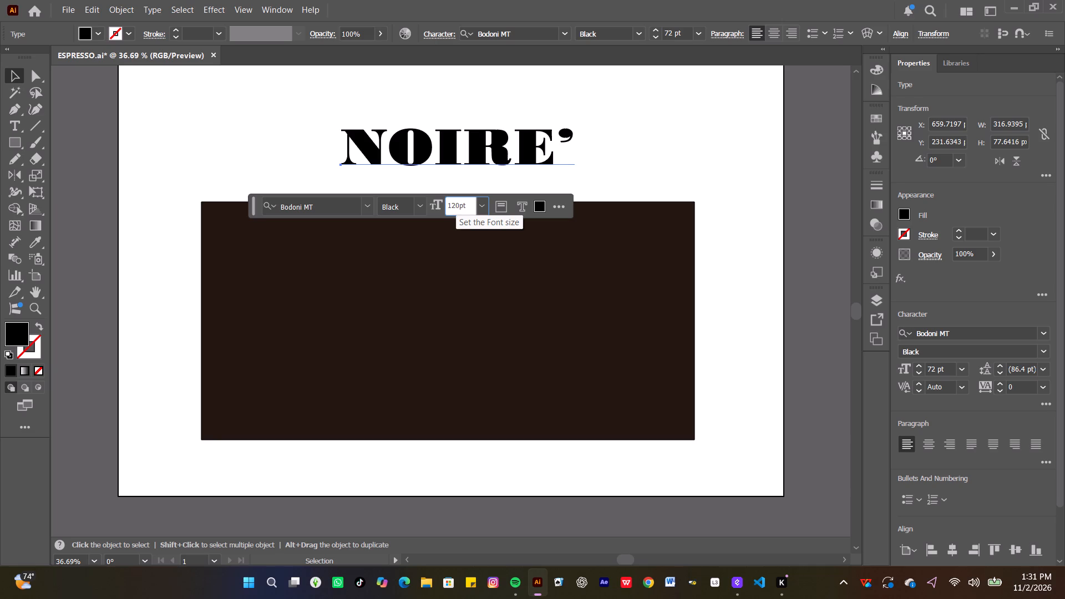
key(Return)
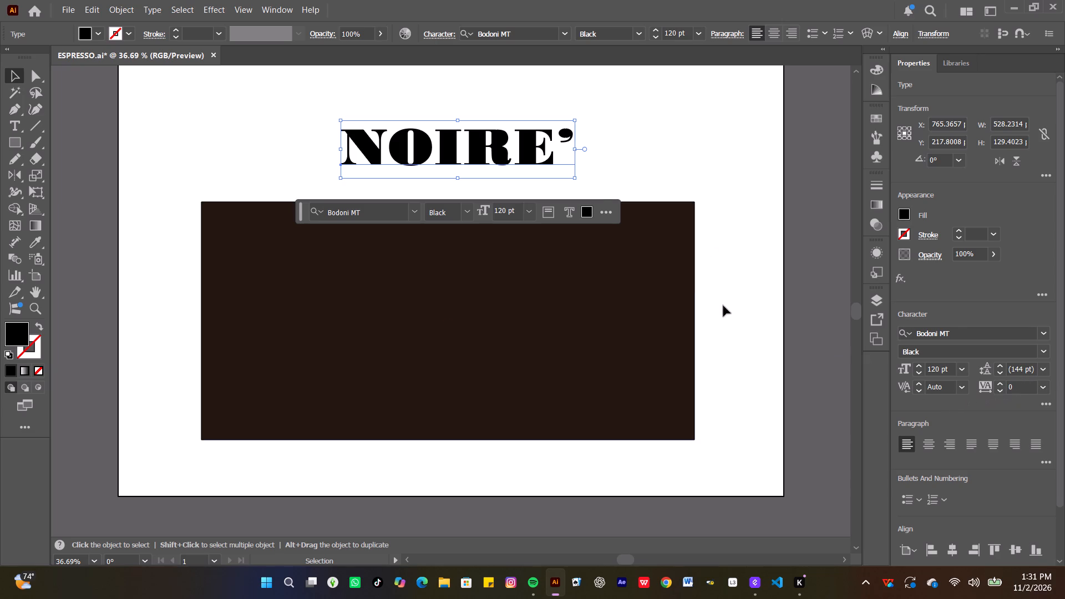
Set the NOIRE' text's fill colour to hex C6A15B.
click(874, 70)
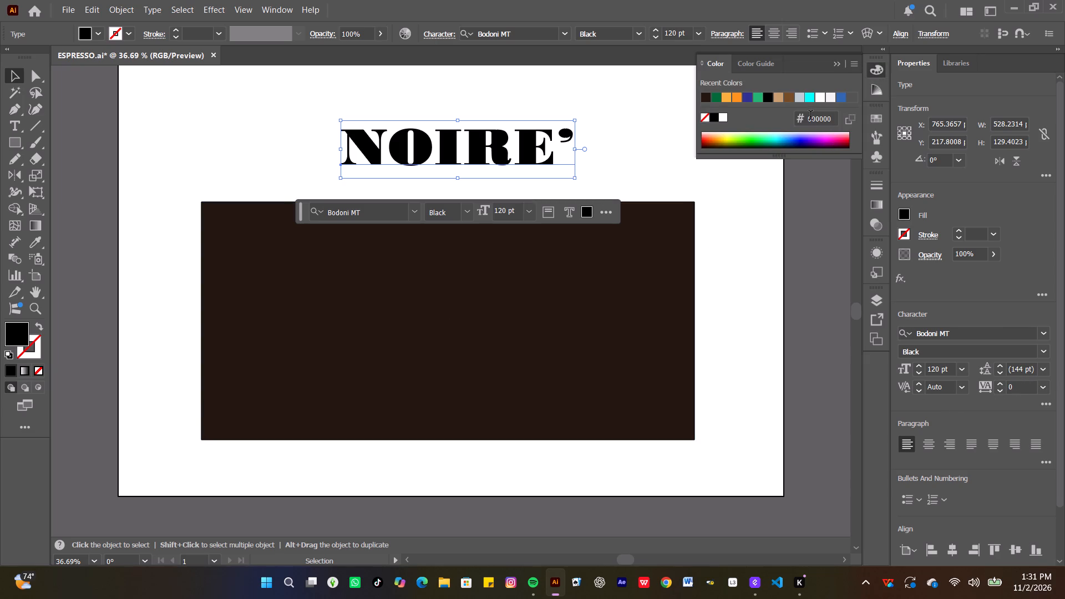
click(833, 118)
key(BackSpace)
key(BackSpace)
key(BackSpace)
key(BackSpace)
key(BackSpace)
key(BackSpace)
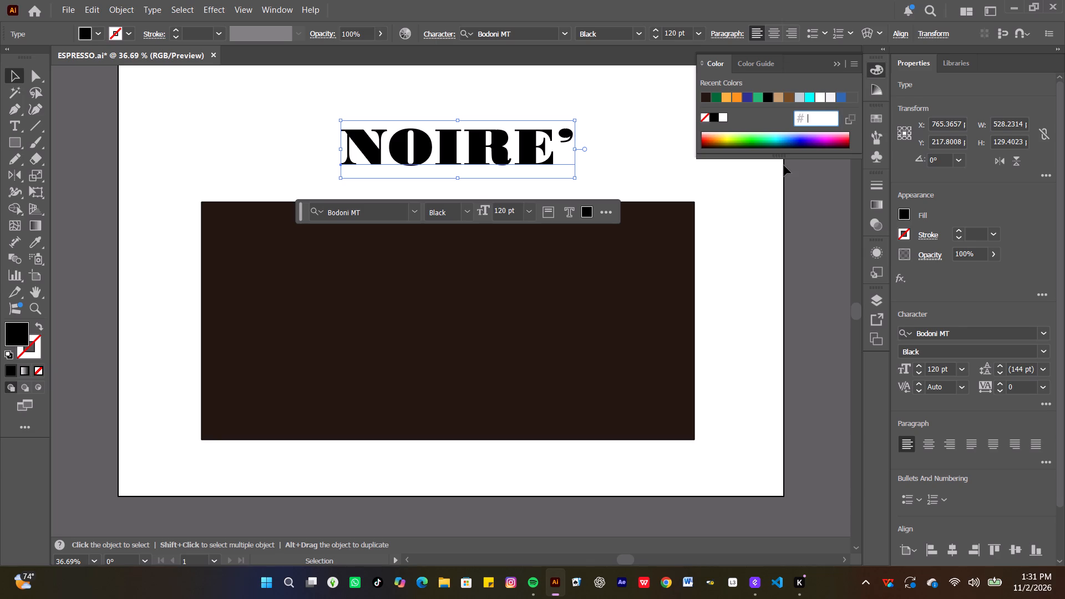
key(c)
key(6)
text(A1)
key(5)
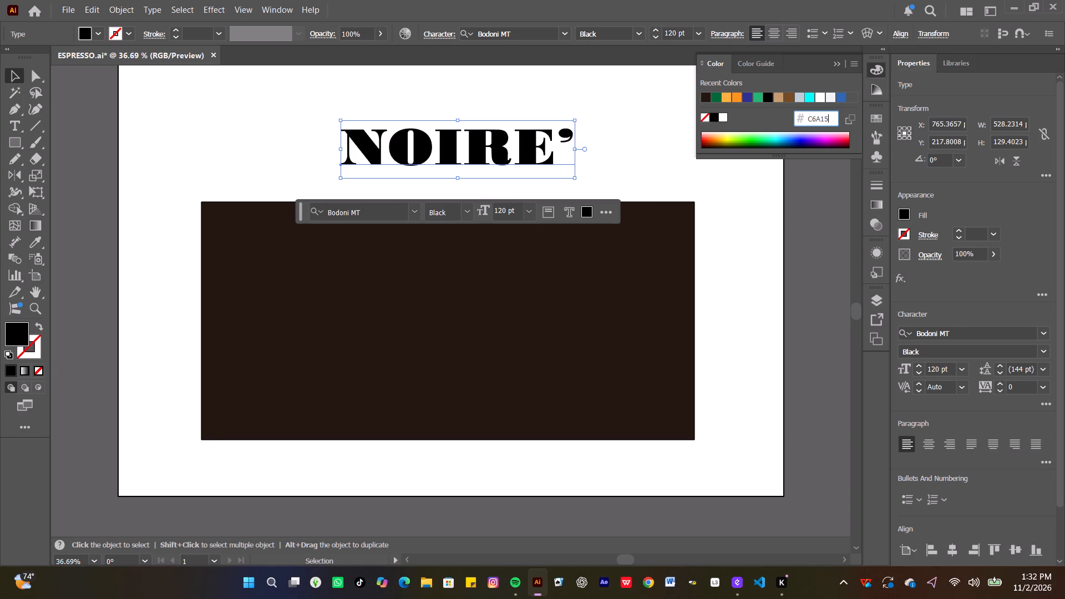
key(b)
key(Return)
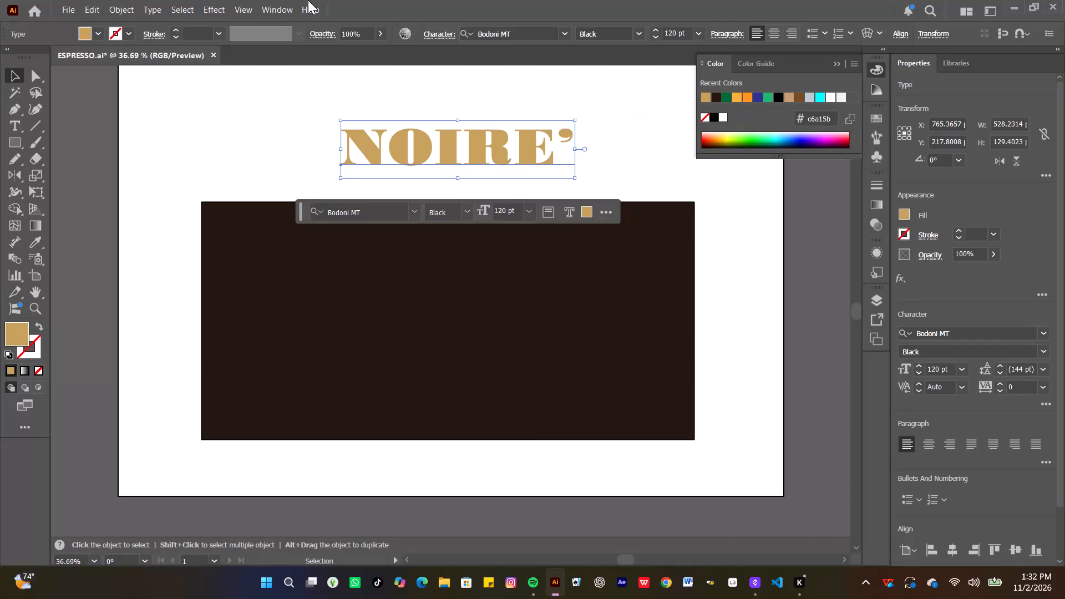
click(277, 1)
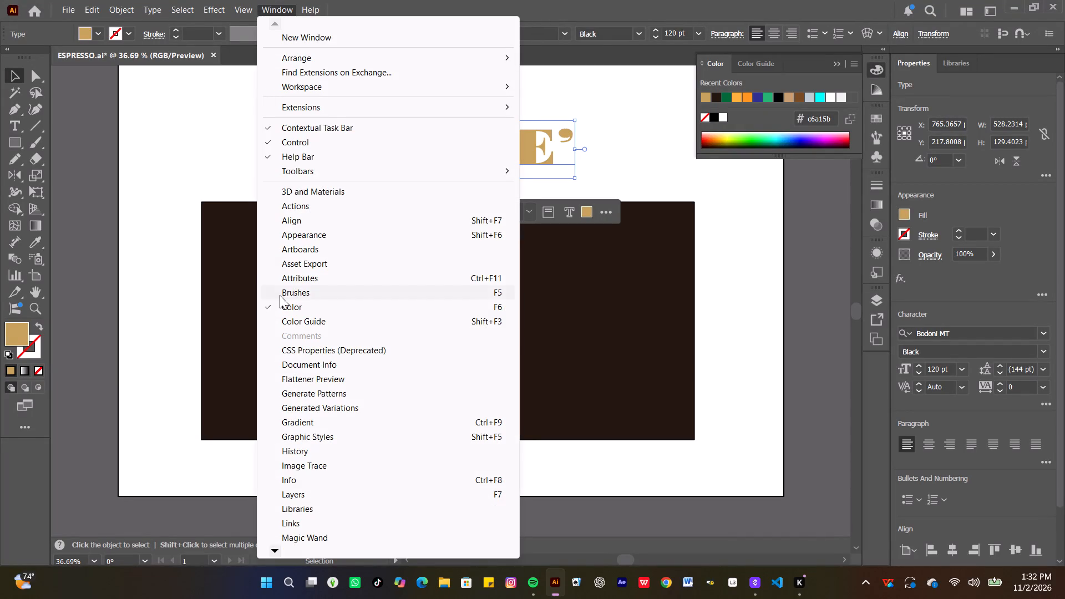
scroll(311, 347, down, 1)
Switch to Spotify, raise the playback volume slightly, and return to Illustrator.
click(529, 586)
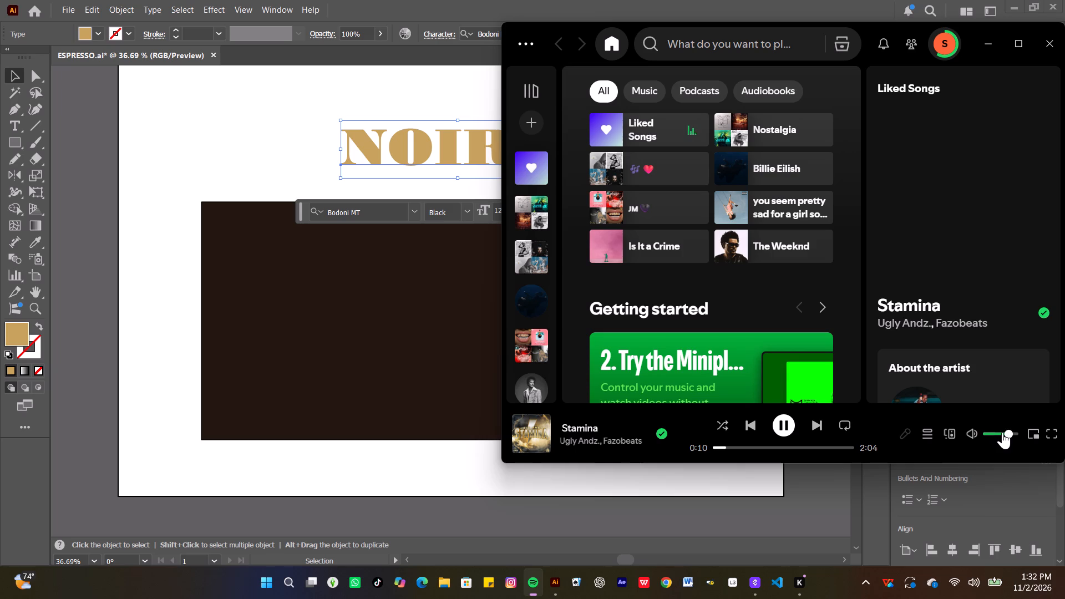
drag(1003, 432, 1013, 432)
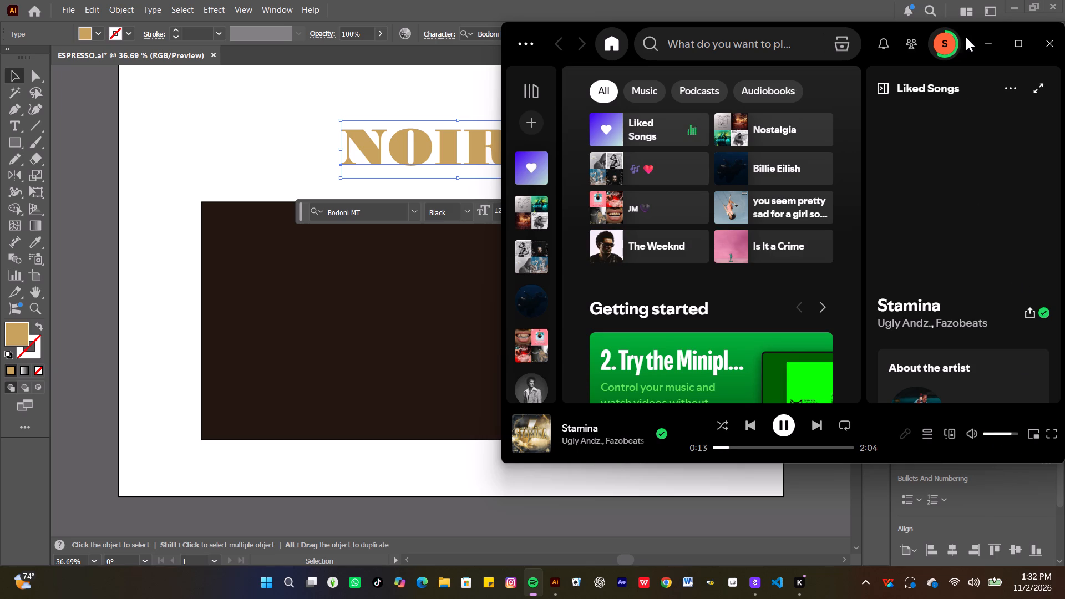
click(985, 37)
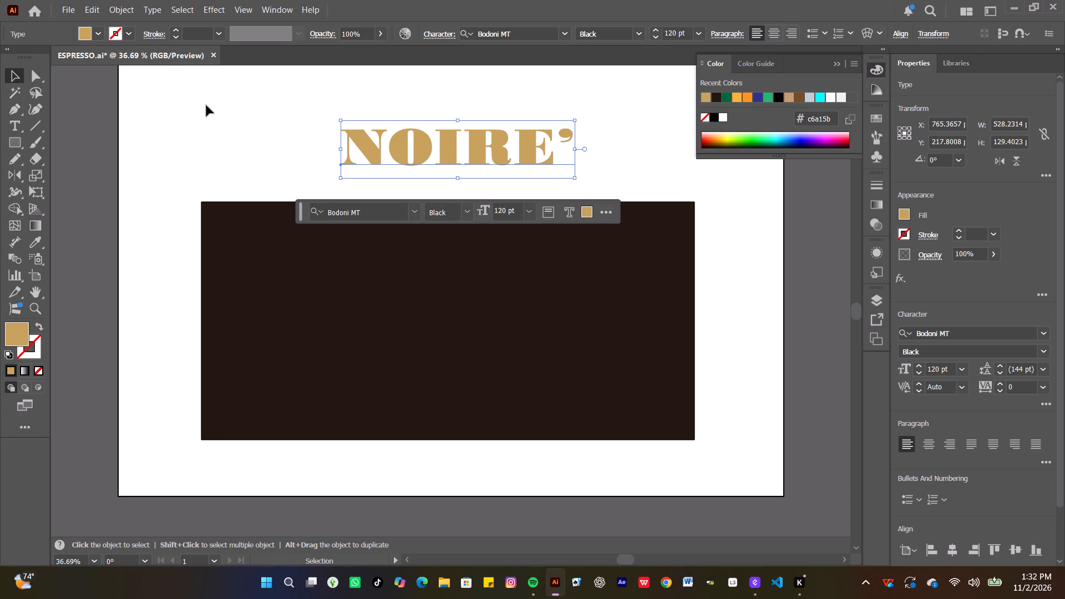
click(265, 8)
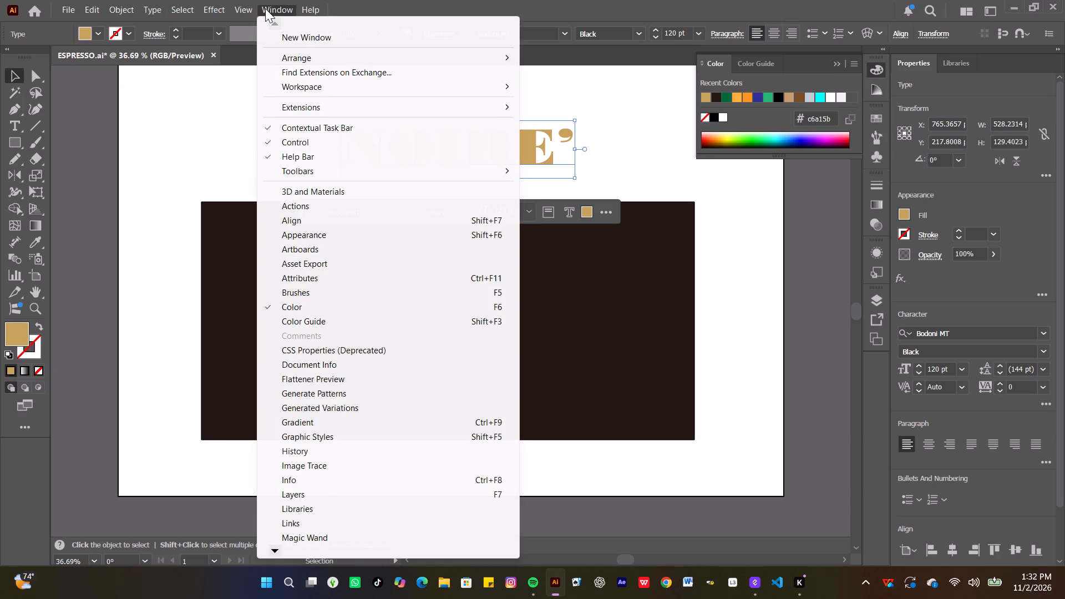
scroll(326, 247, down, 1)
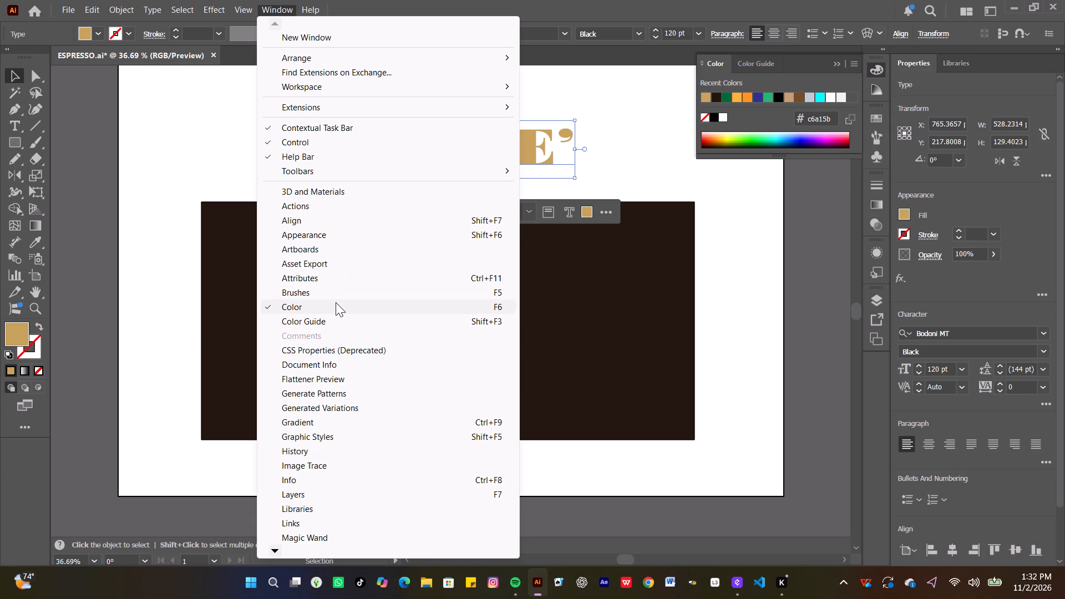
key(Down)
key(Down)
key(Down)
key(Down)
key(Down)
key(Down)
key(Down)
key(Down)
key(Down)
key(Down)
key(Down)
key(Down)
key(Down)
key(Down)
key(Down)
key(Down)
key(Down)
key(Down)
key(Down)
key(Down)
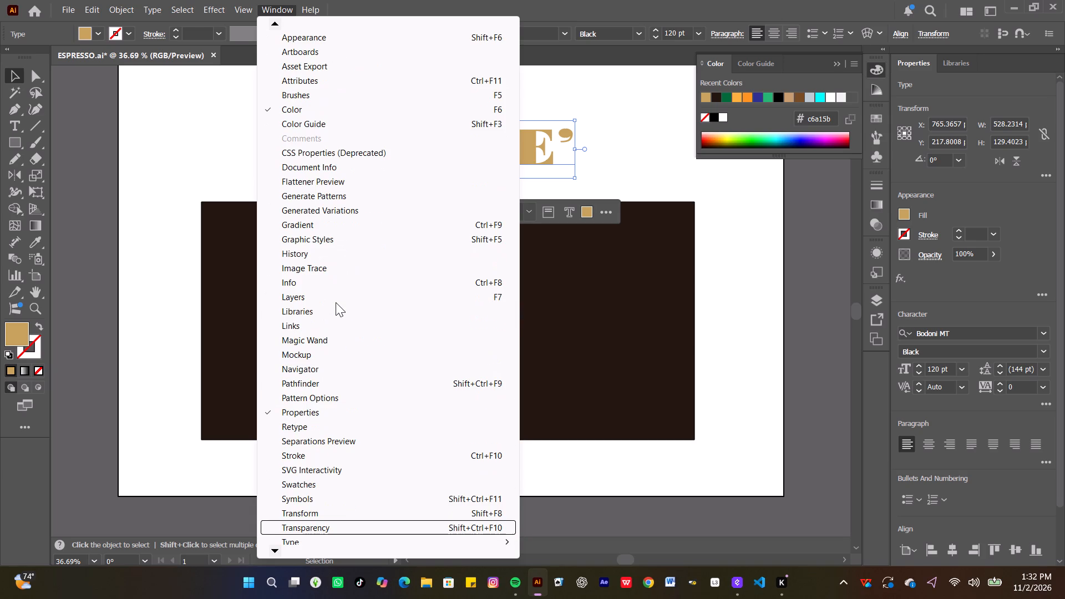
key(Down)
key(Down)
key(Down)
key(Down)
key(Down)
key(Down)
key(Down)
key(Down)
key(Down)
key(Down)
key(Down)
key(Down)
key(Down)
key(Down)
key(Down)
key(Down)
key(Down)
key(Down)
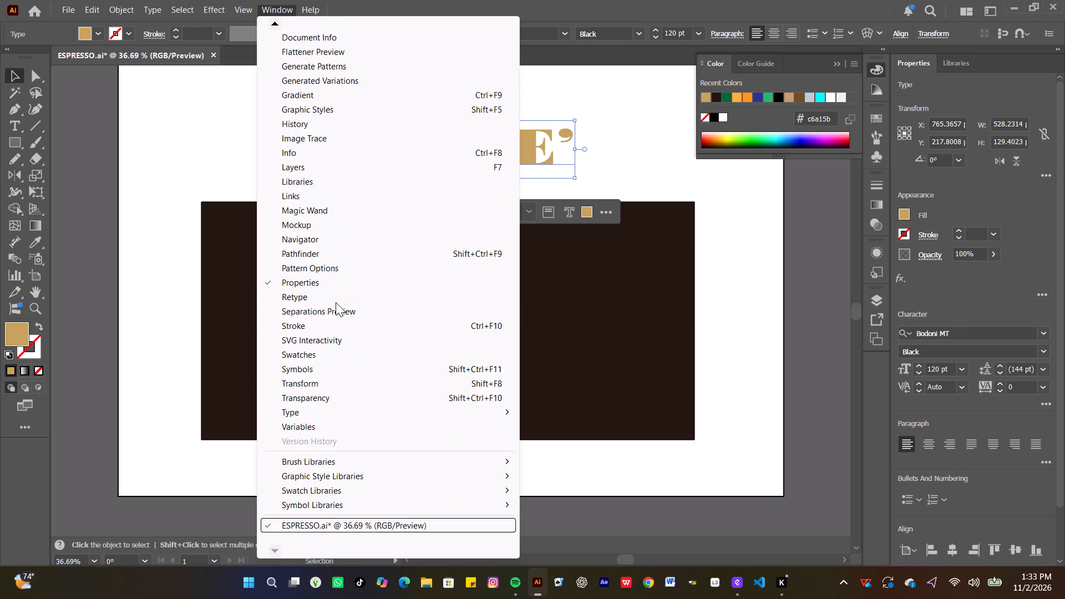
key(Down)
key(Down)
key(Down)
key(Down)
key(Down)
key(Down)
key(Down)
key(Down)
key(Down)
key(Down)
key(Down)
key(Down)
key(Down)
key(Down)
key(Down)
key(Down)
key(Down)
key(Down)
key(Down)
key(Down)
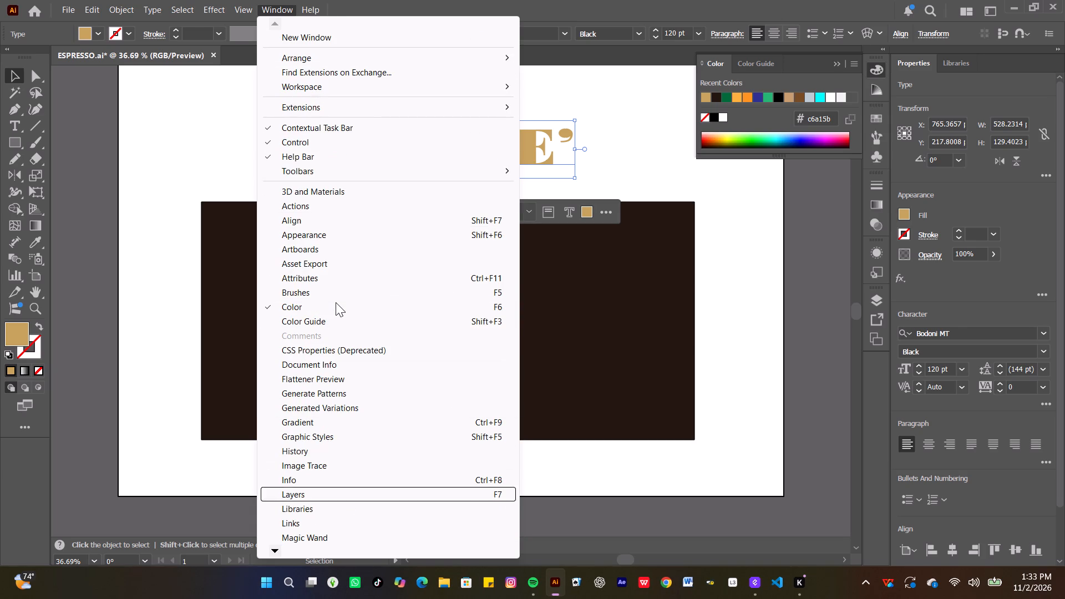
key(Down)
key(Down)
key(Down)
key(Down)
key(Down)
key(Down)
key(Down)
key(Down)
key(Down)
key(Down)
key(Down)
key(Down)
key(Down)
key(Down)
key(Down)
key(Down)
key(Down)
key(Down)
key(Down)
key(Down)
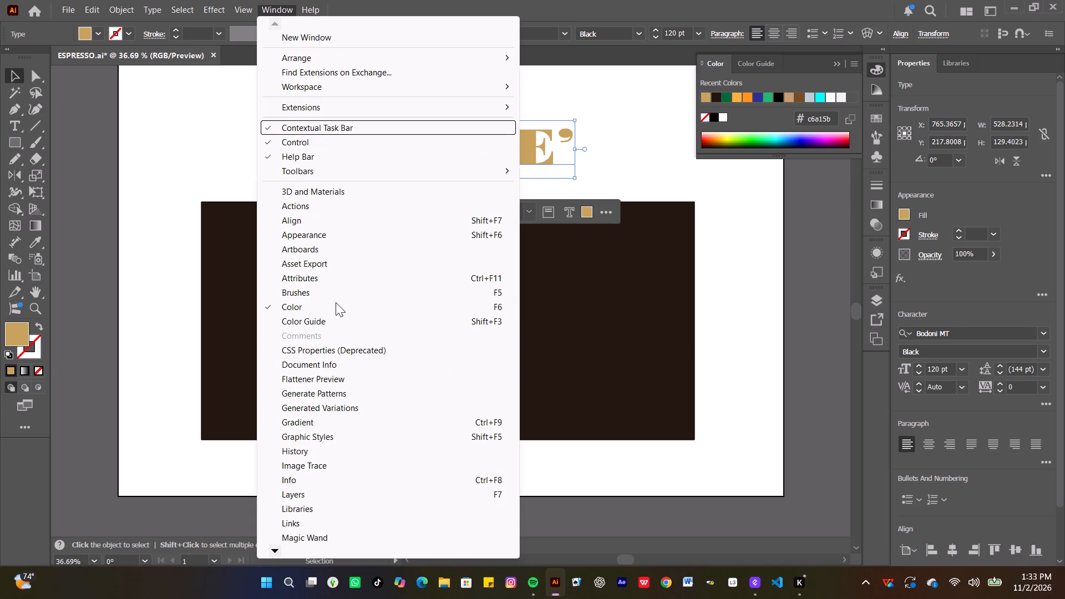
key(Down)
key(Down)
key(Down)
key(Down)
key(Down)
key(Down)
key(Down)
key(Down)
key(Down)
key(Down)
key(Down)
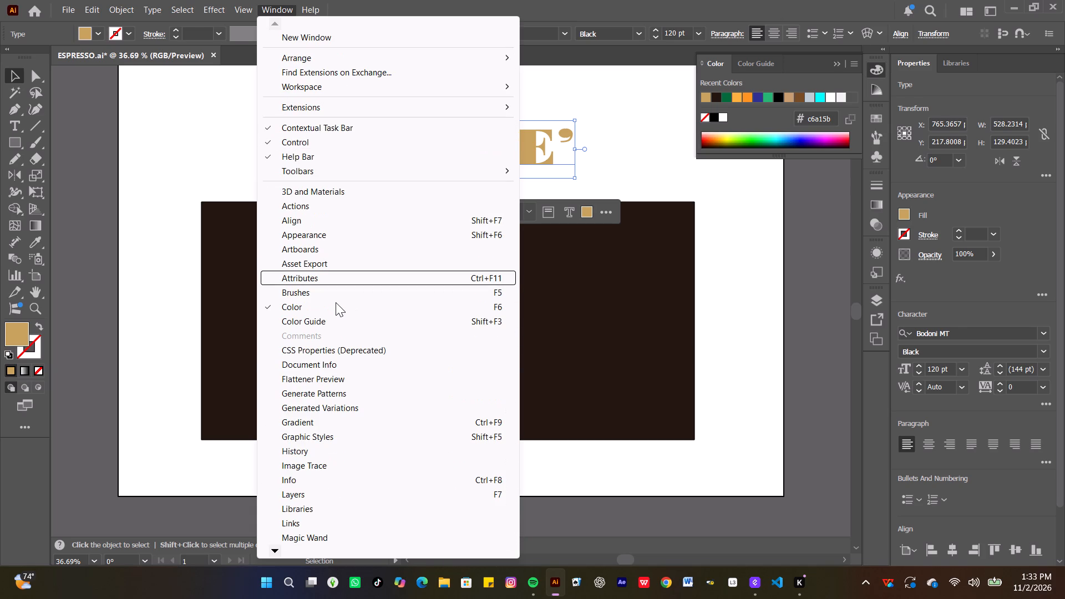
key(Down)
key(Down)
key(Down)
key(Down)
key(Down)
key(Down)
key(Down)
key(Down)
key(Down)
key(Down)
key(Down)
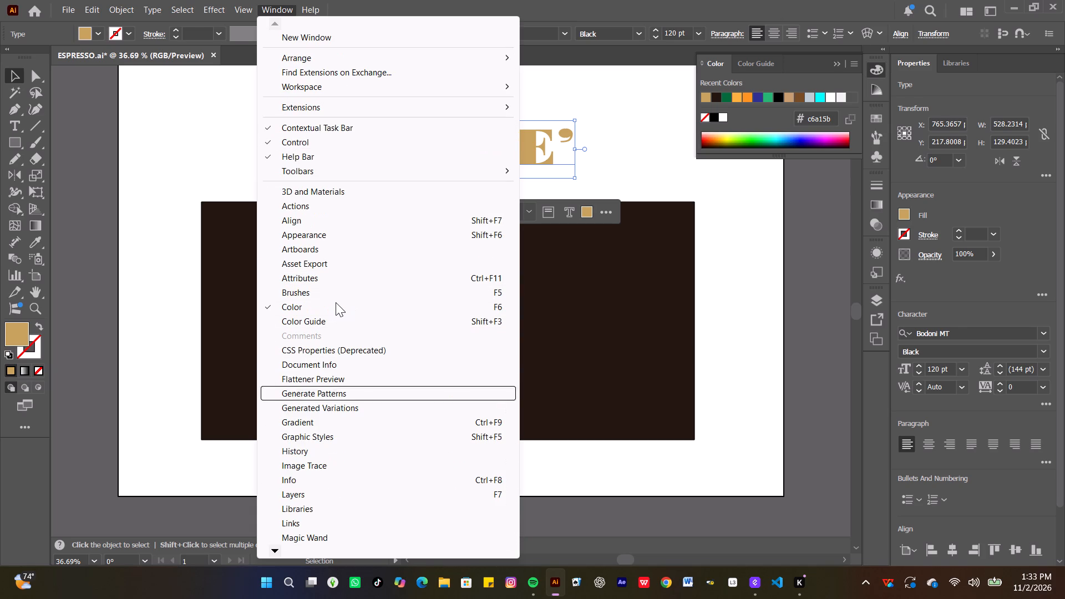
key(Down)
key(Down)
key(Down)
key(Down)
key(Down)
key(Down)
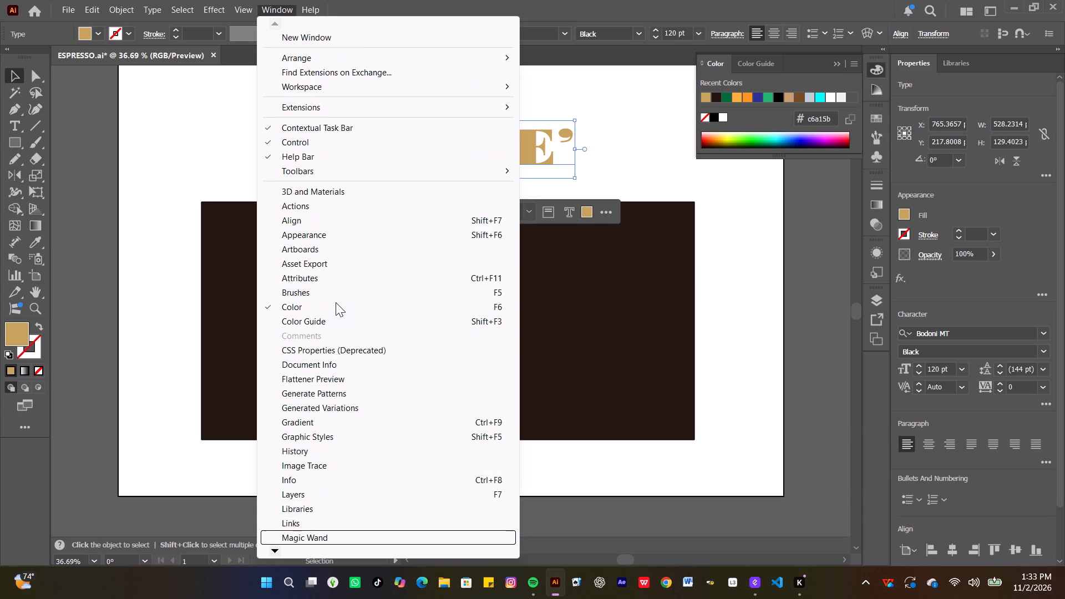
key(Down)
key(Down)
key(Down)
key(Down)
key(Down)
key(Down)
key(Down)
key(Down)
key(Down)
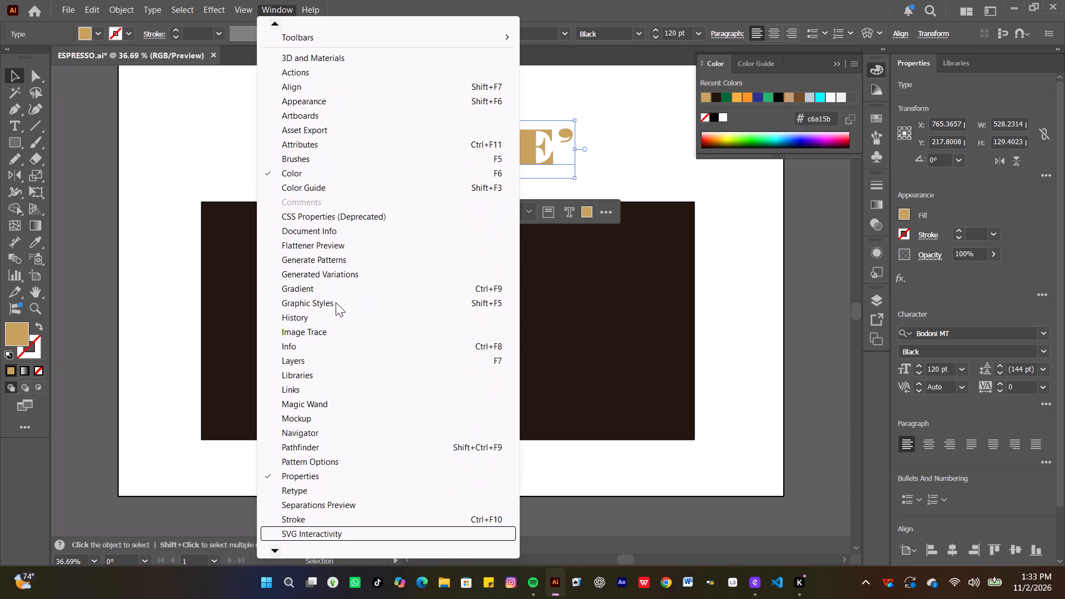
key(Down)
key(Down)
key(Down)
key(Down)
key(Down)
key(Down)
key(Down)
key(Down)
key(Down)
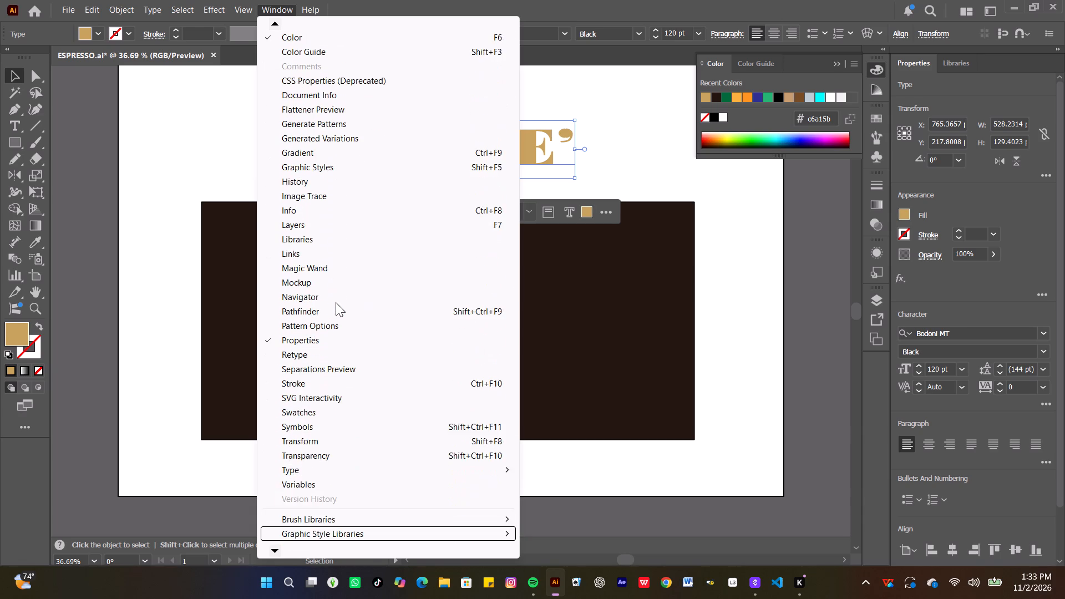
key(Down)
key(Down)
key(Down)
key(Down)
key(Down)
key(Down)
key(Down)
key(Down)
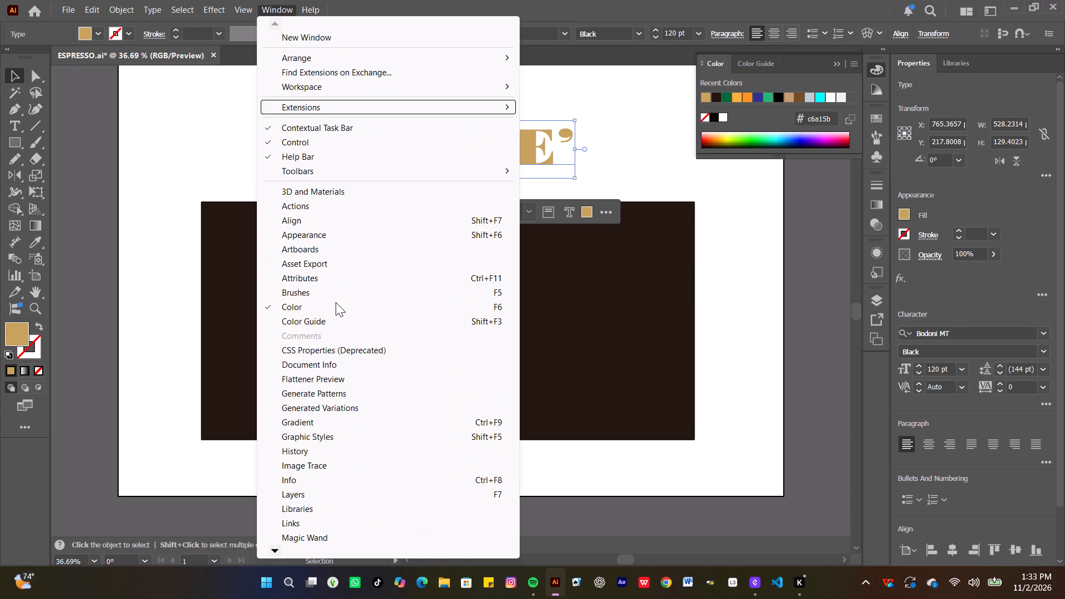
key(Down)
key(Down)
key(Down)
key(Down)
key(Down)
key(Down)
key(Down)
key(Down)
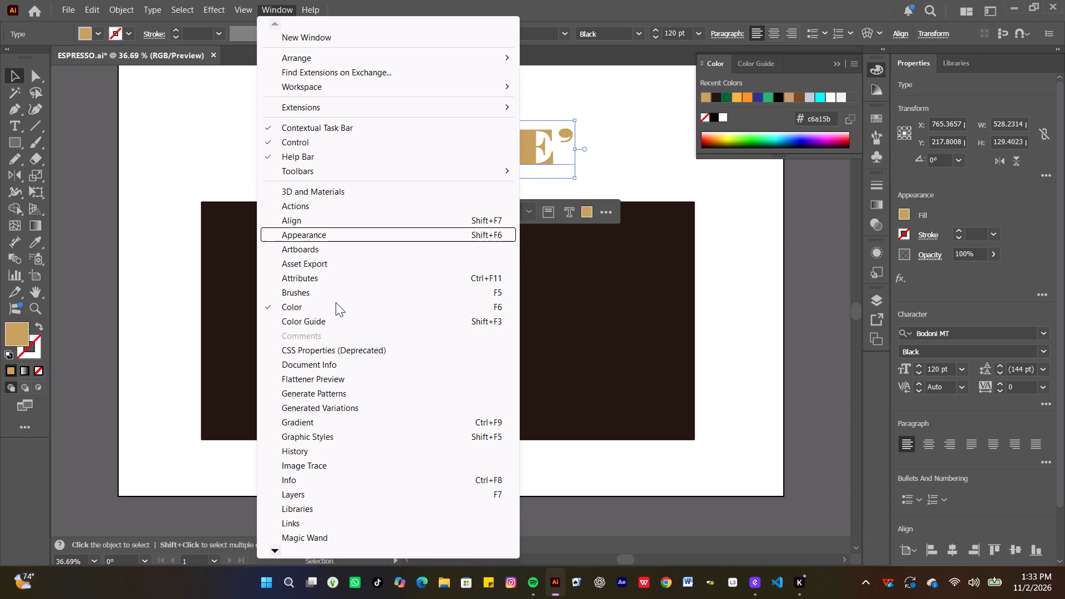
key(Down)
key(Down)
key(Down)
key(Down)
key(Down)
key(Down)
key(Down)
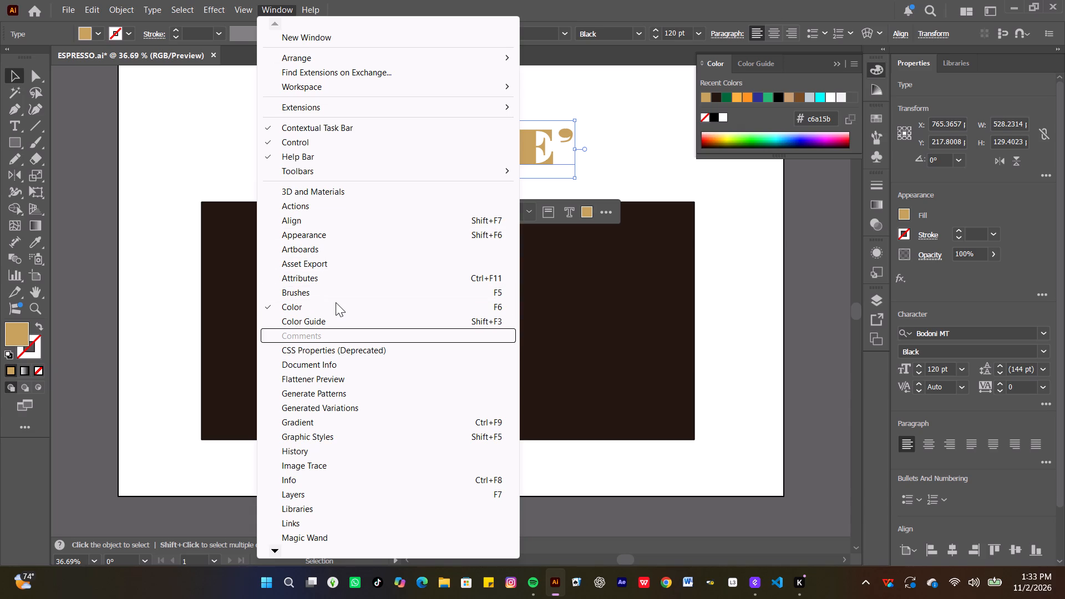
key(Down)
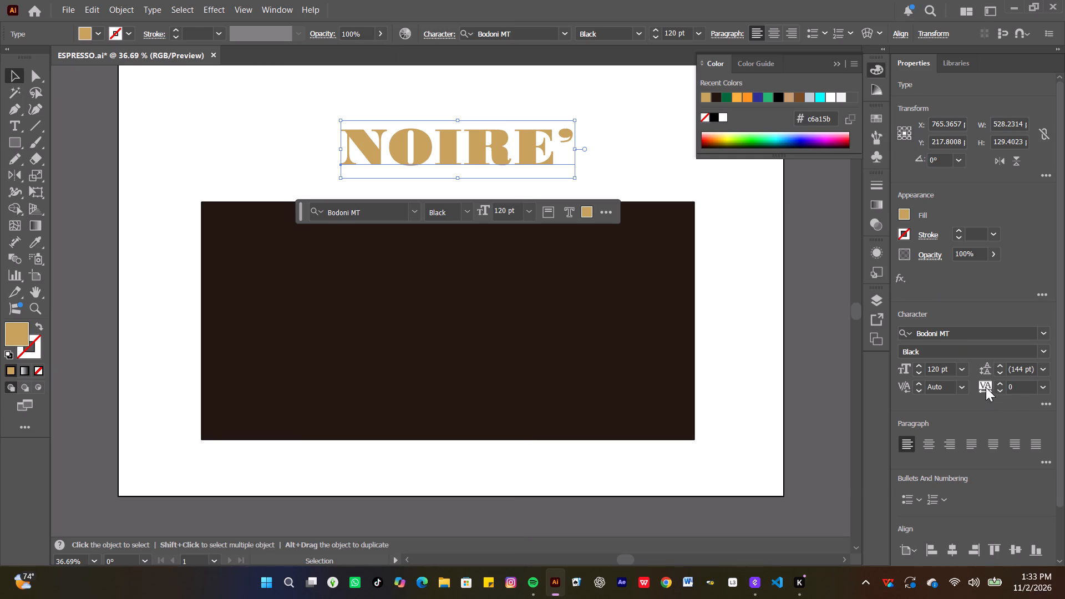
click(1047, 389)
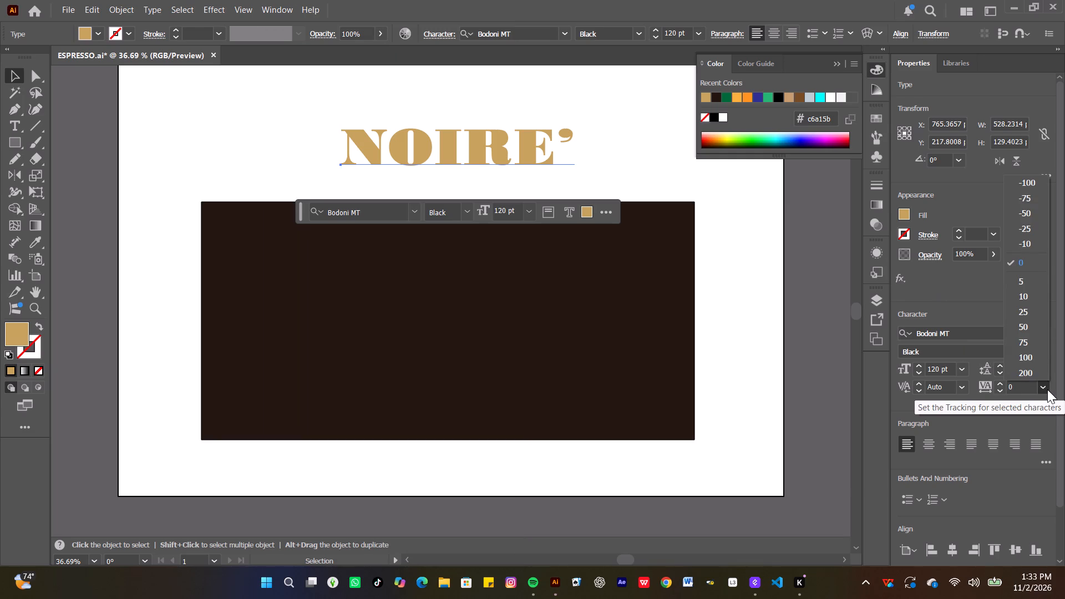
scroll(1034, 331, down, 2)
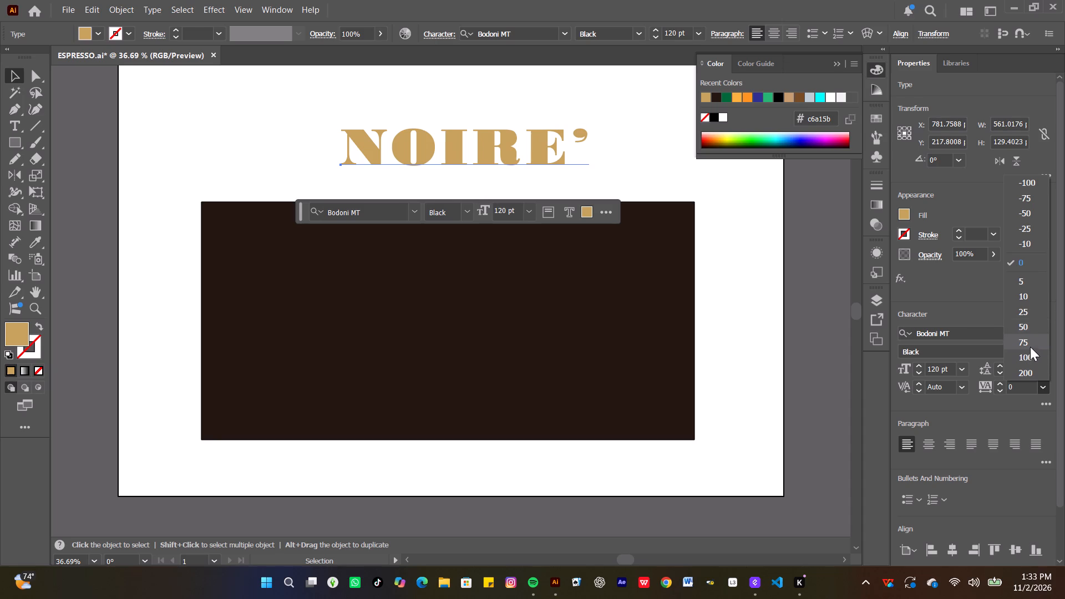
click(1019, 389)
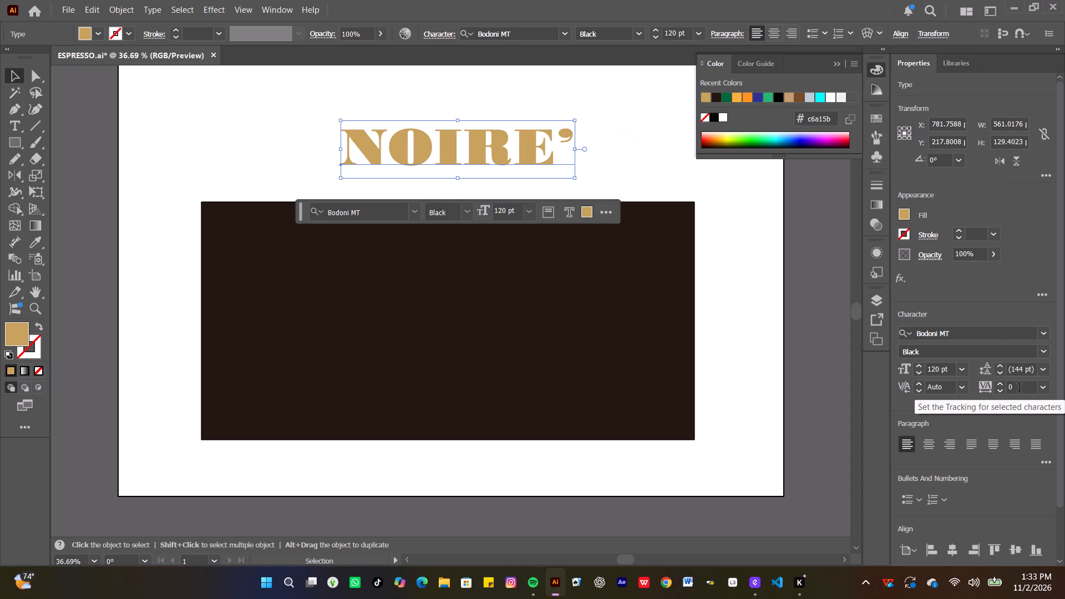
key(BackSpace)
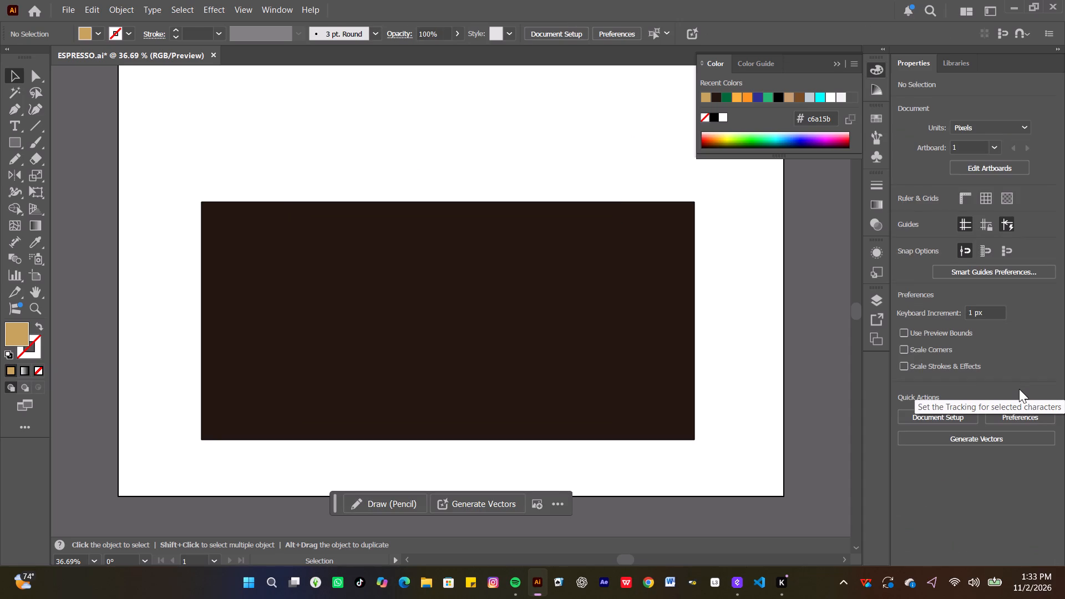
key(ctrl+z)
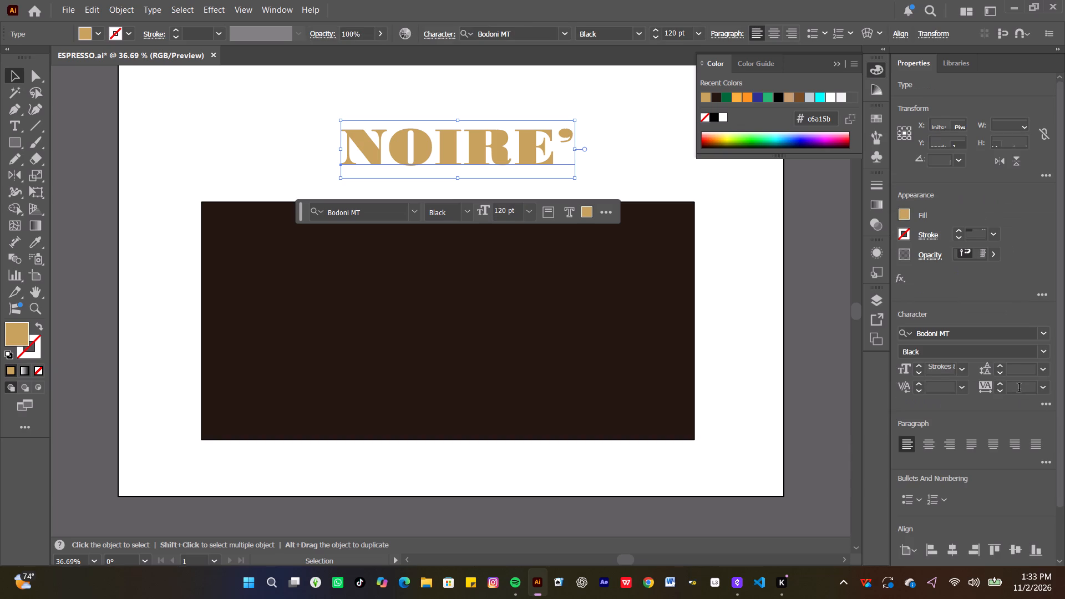
Set the NOIRE' text's tracking to 150.
click(1044, 389)
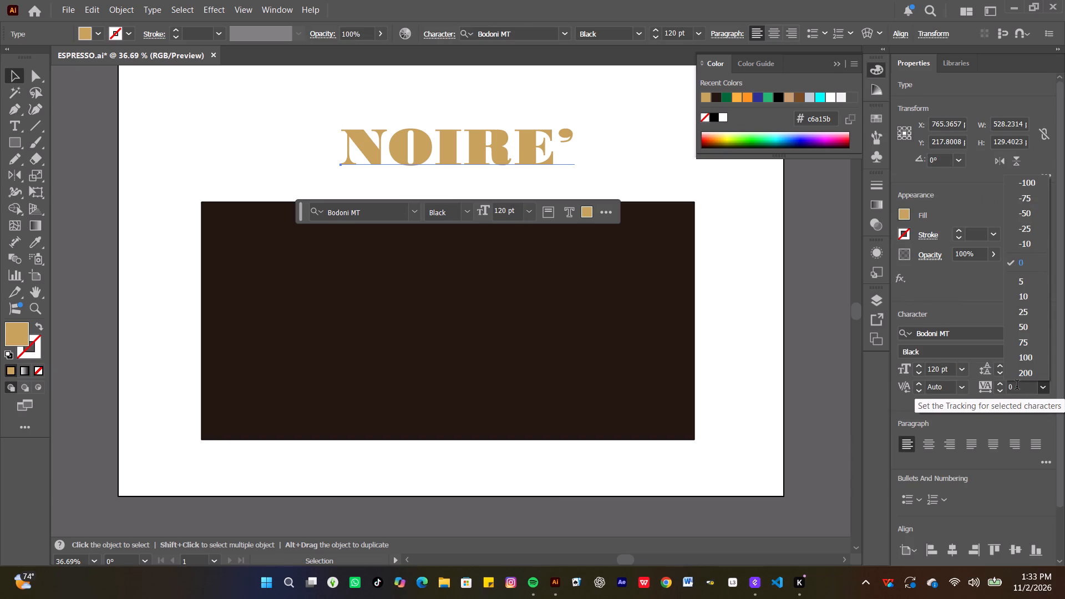
key(1)
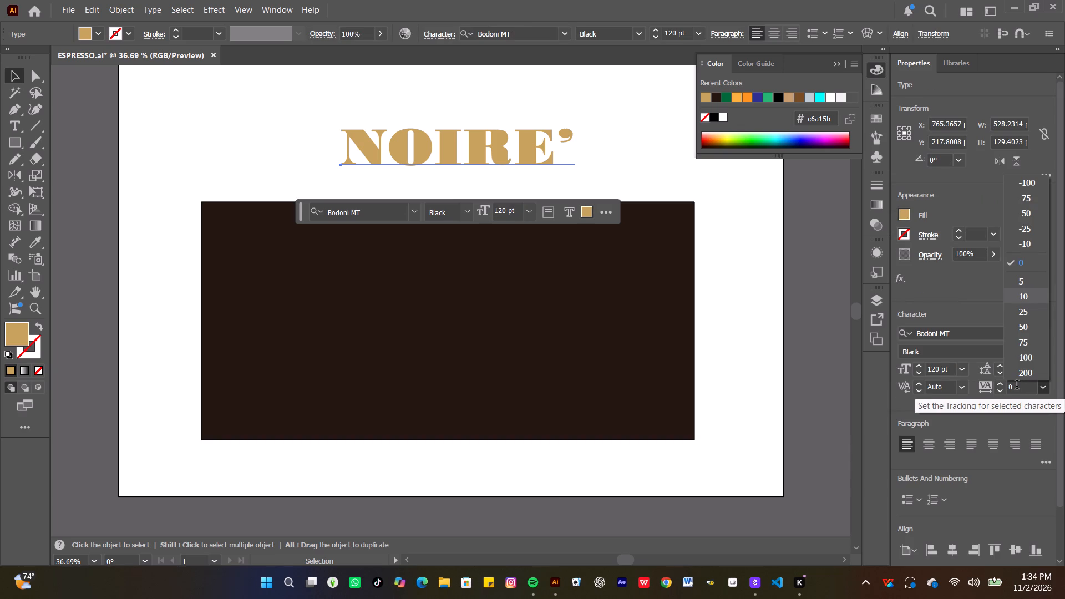
click(1017, 386)
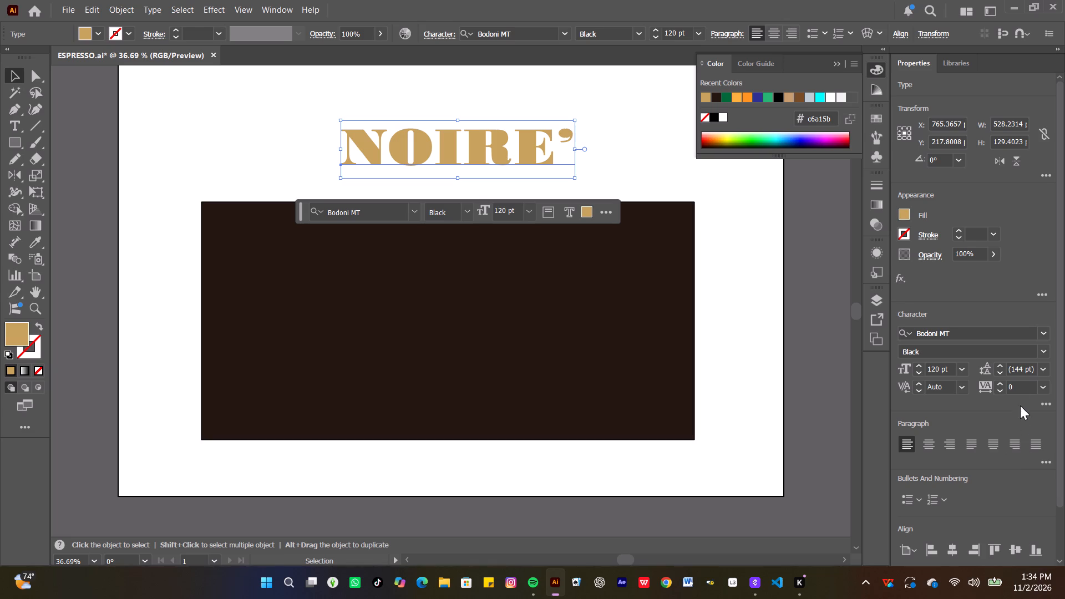
click(1016, 385)
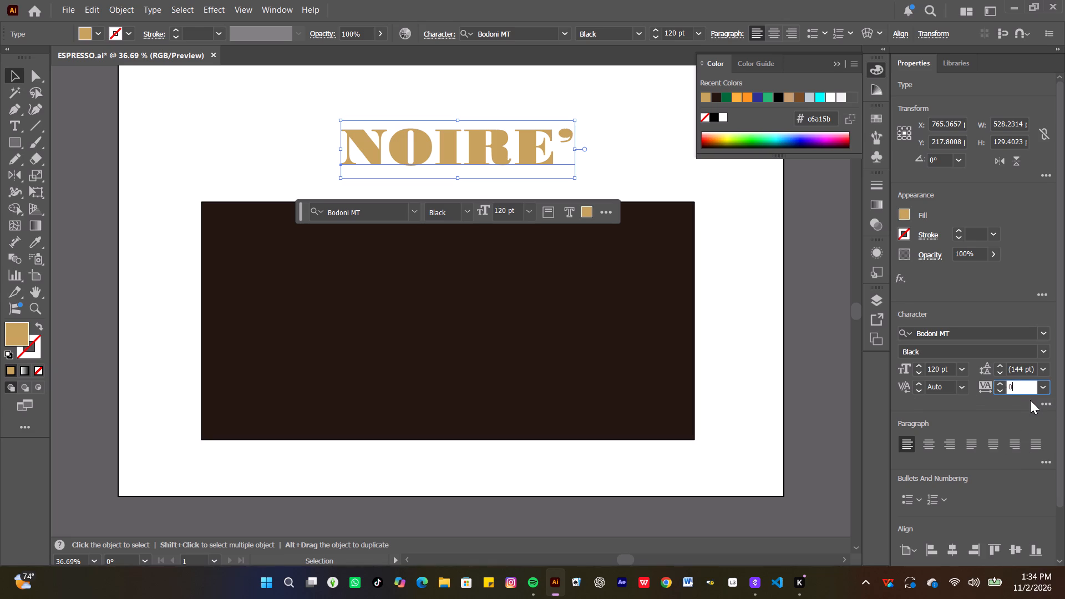
key(BackSpace)
text(150)
key(Return)
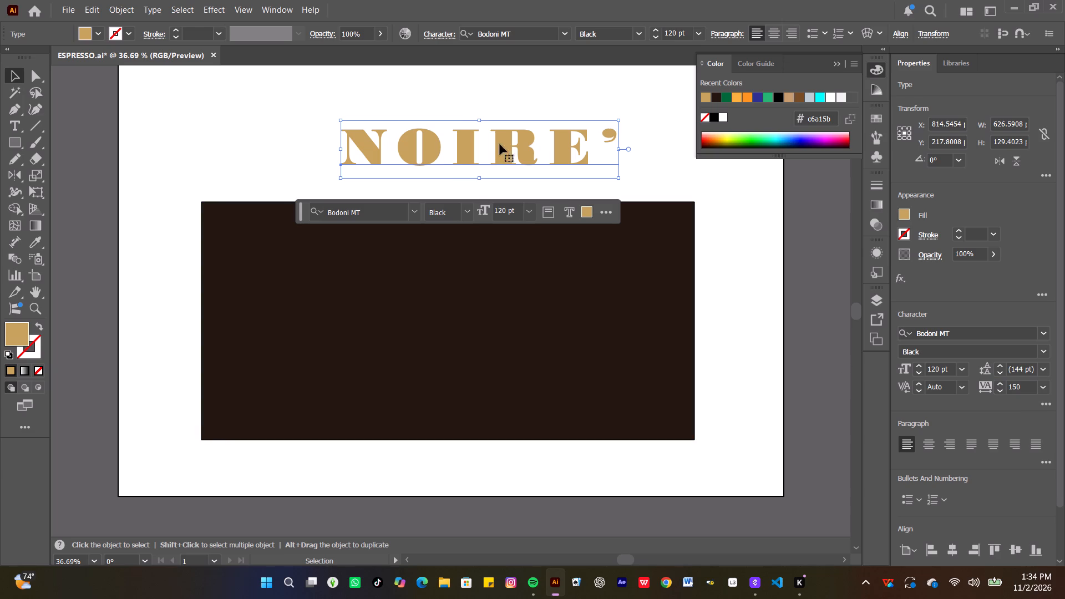
Move the NOIRE' text down onto the upper half of the dark brown rectangle, roughly centred horizontally, and deselect it.
drag(496, 140, 459, 273)
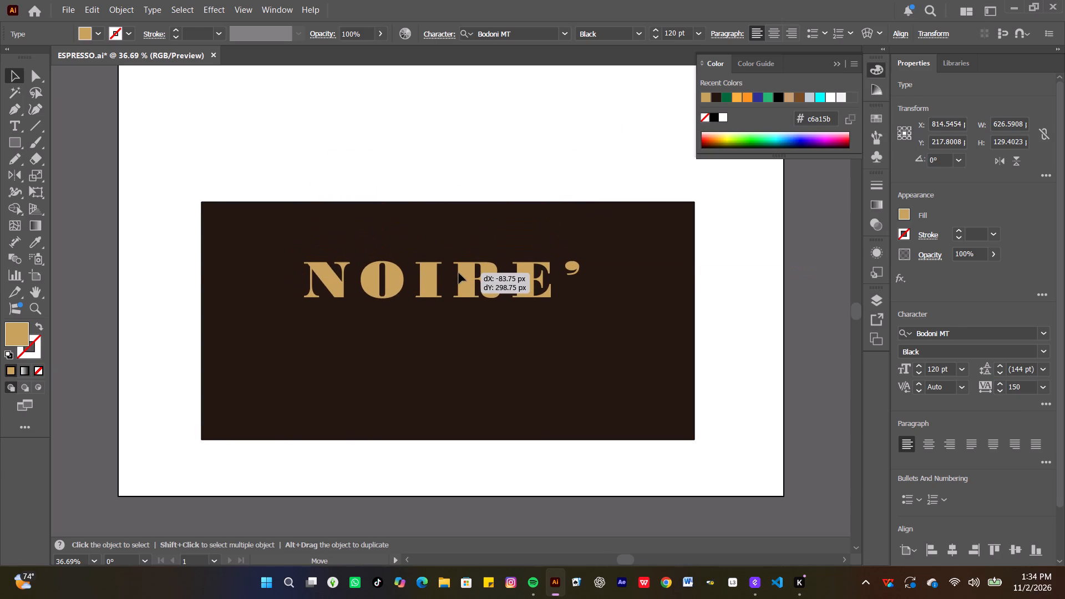
drag(459, 273, 472, 273)
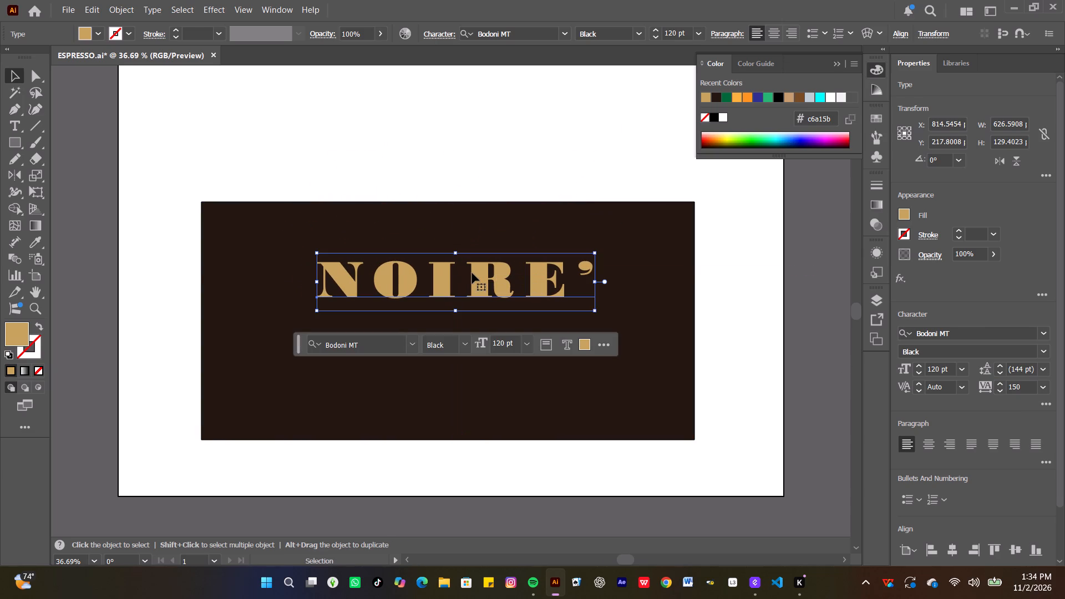
click(711, 271)
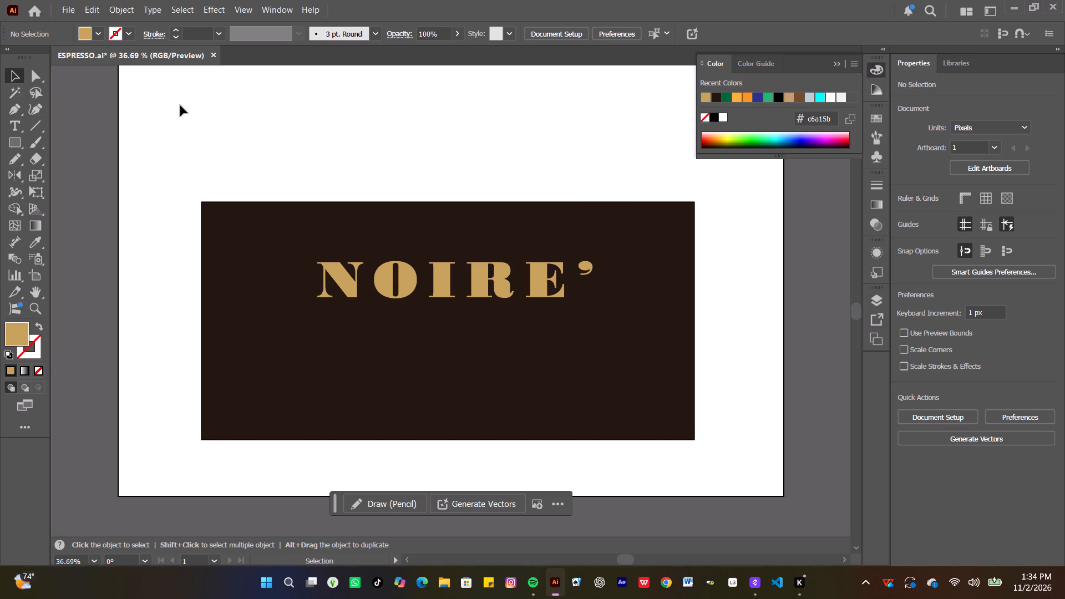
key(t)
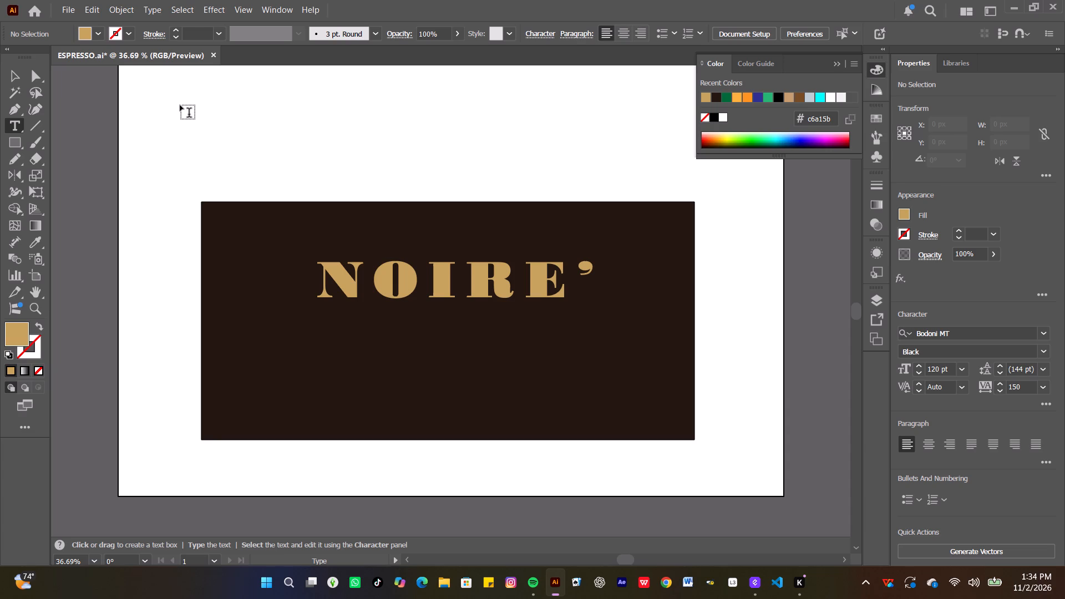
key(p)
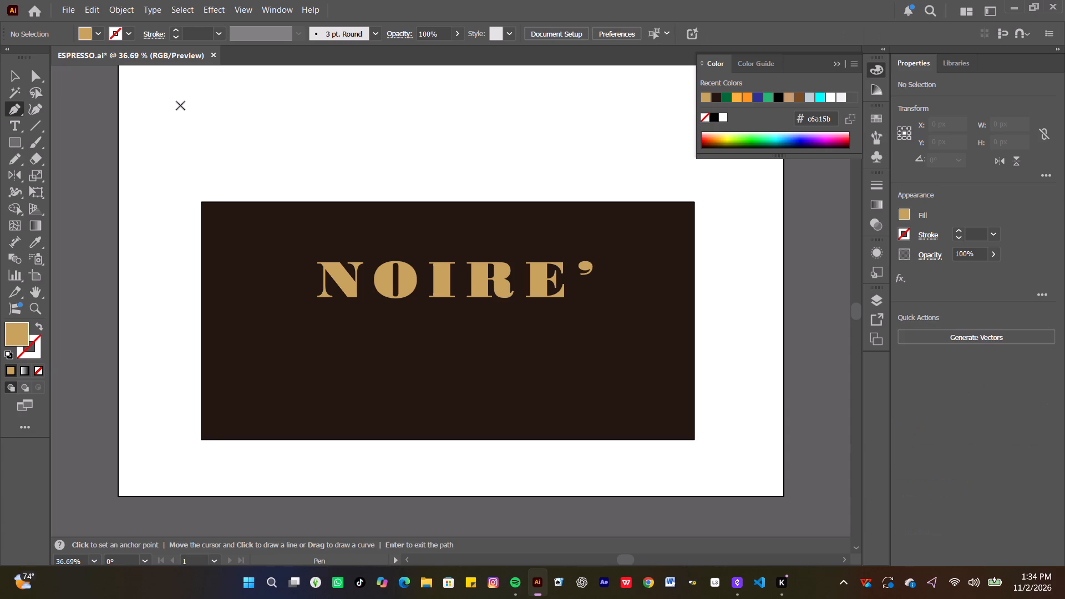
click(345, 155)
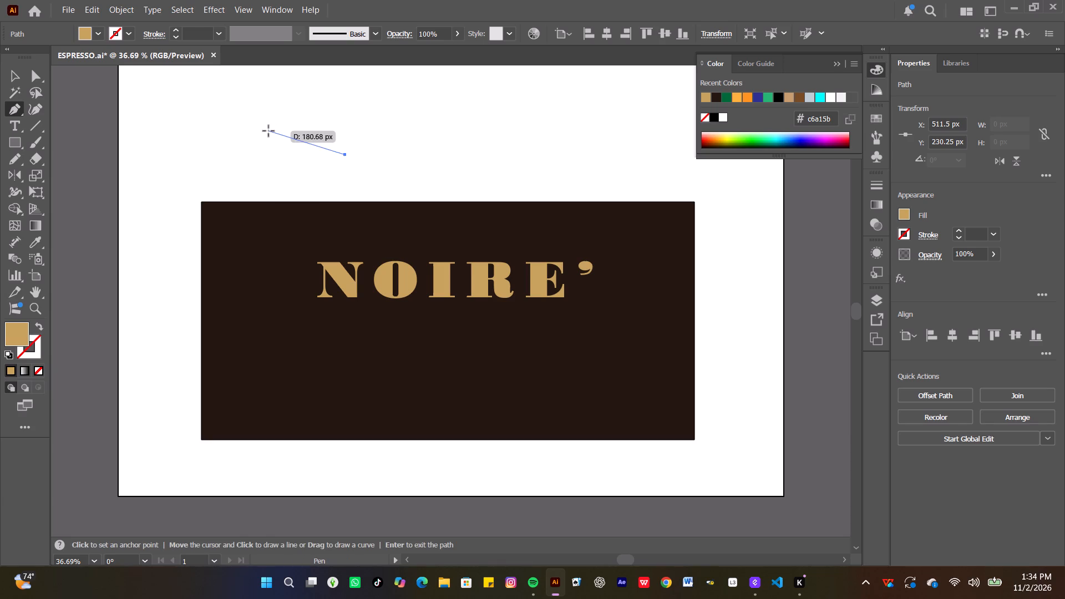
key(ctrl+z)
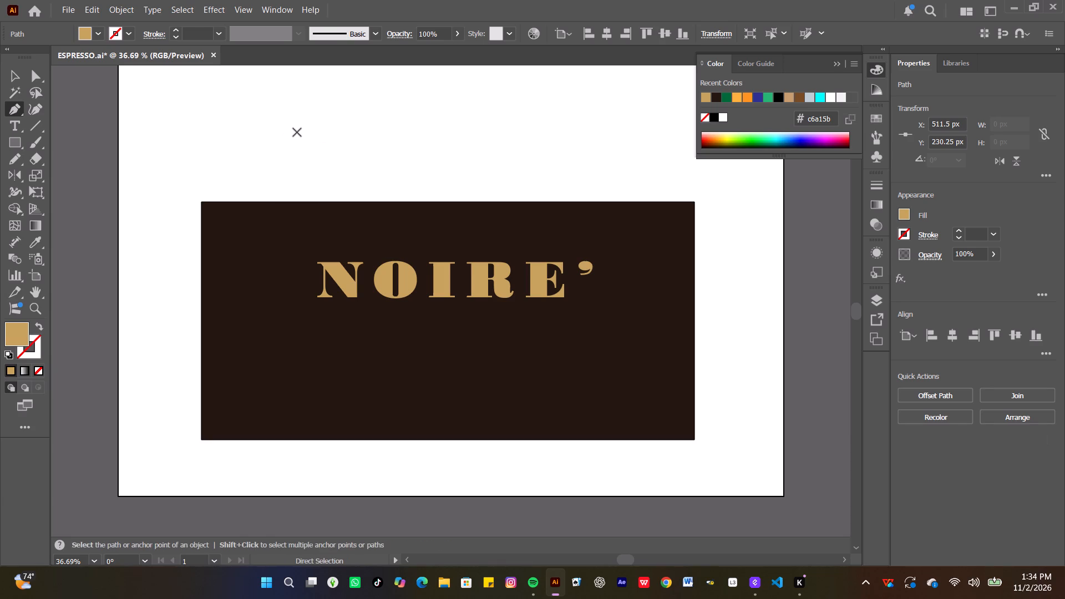
Add a new point text reading PARFUMS on the white area above the dark brown rectangle.
key(t)
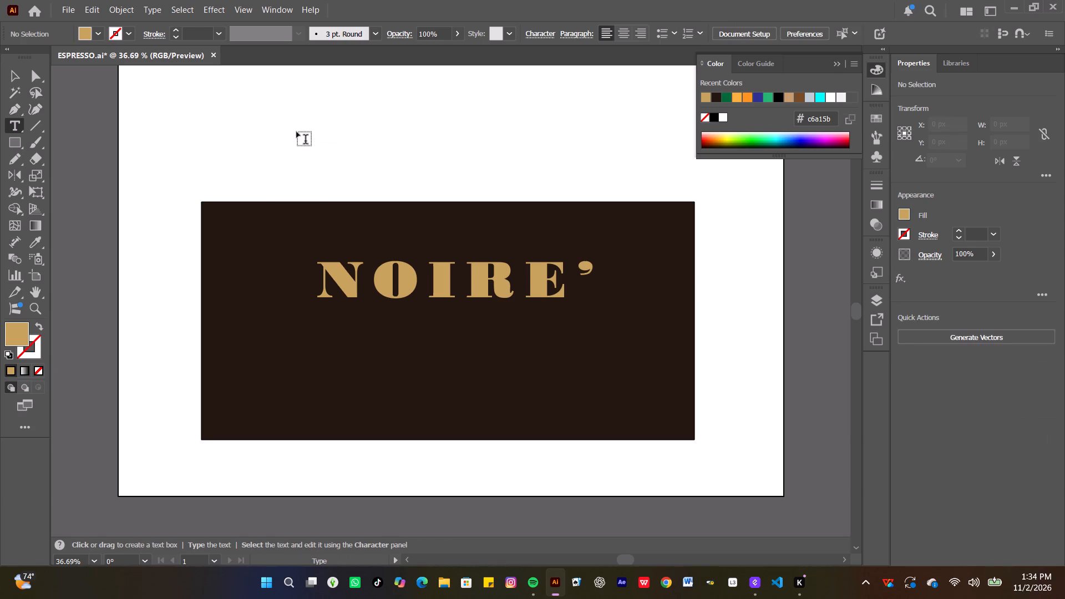
click(311, 143)
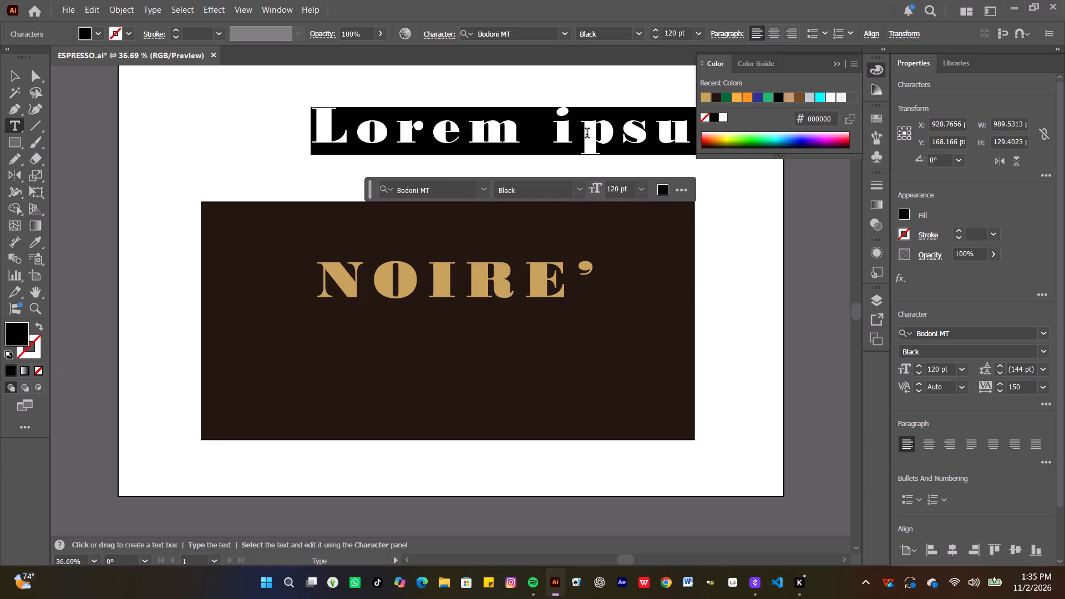
key(p)
key(a)
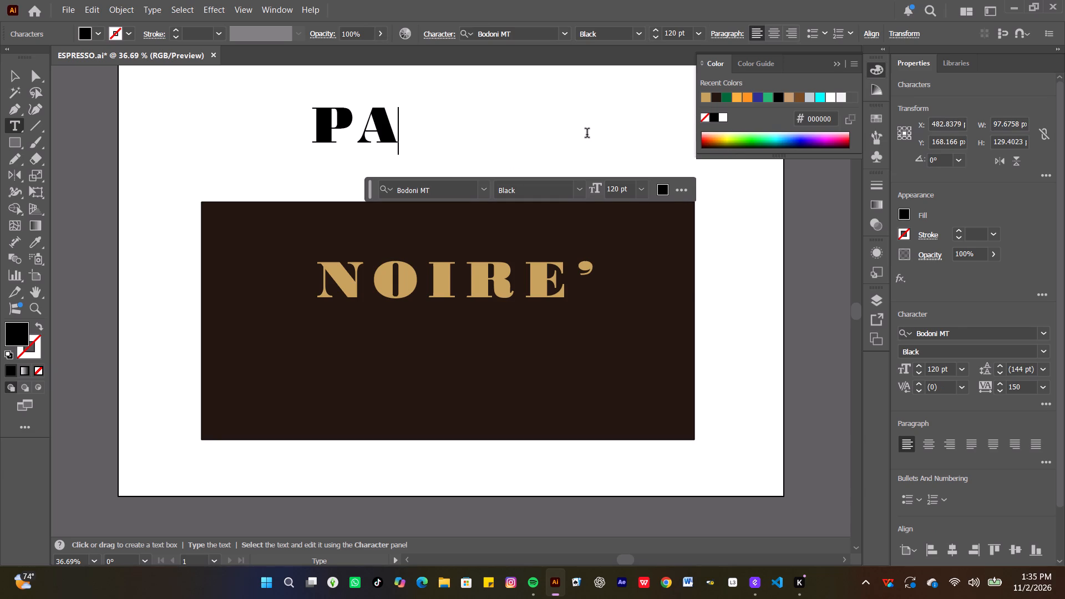
key(r)
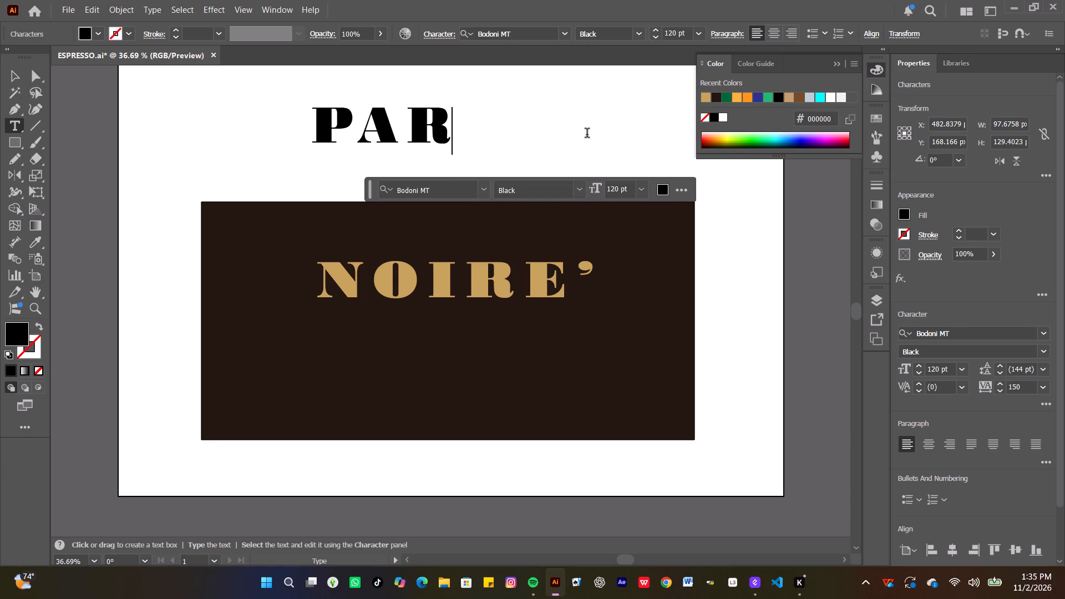
key(f)
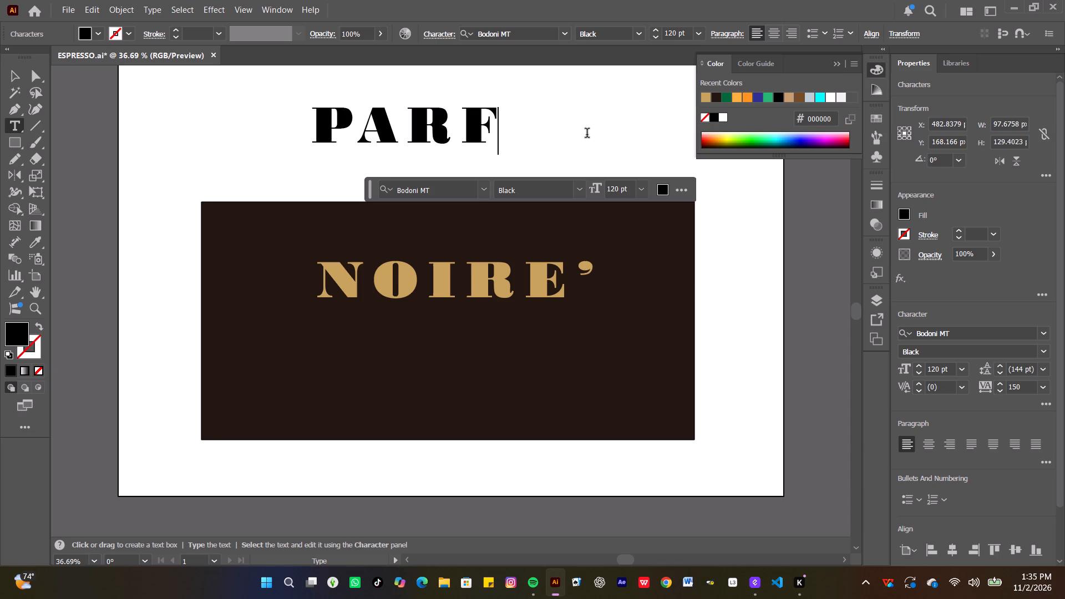
text(UM)
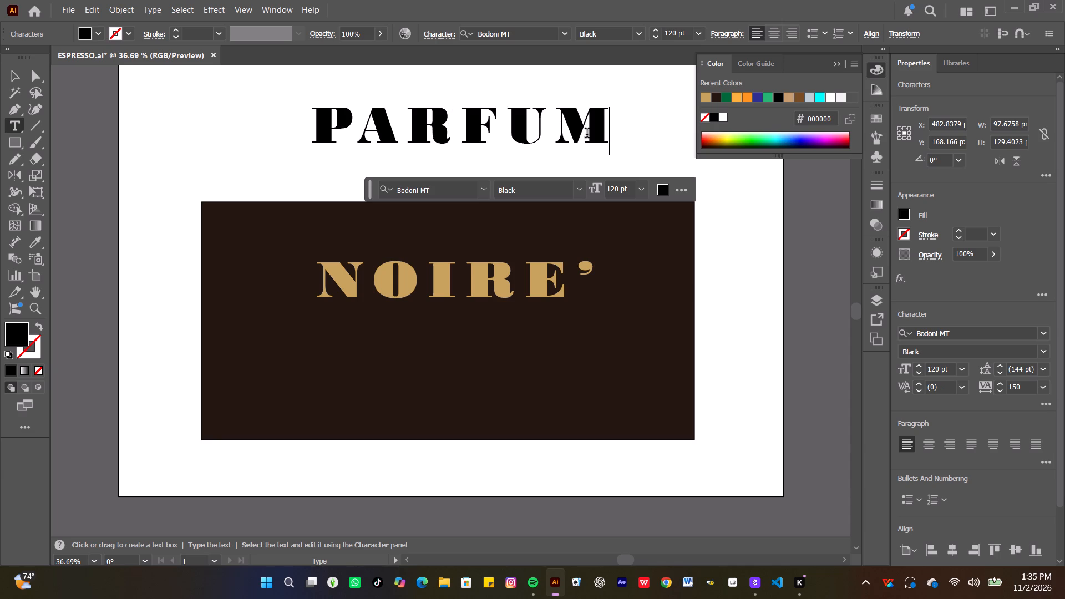
key(s)
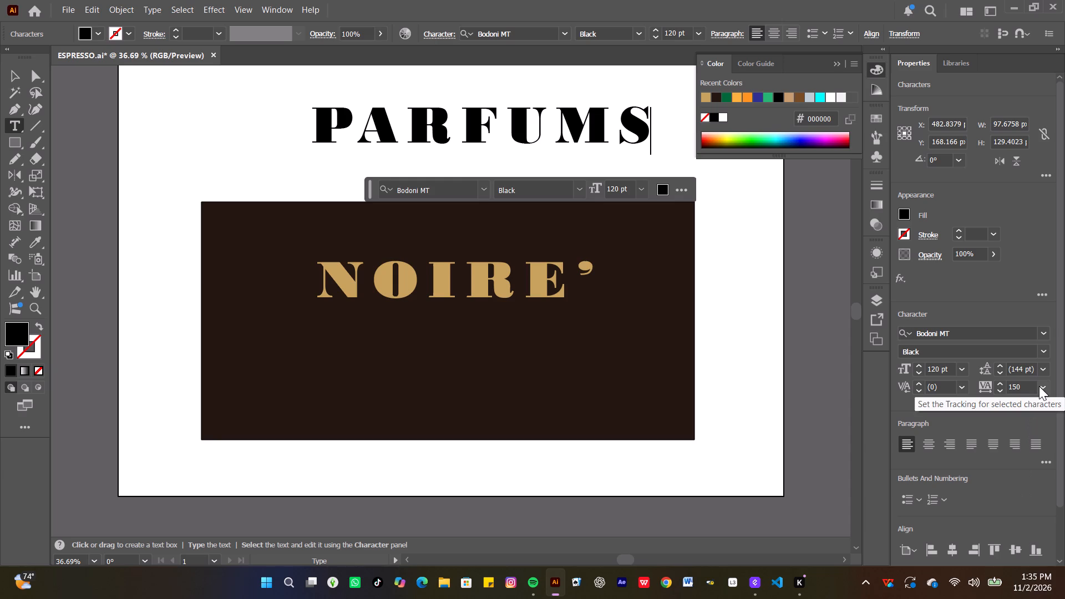
Search the font families for "MONT" for the PARFUMS text, and clear the search.
click(1012, 339)
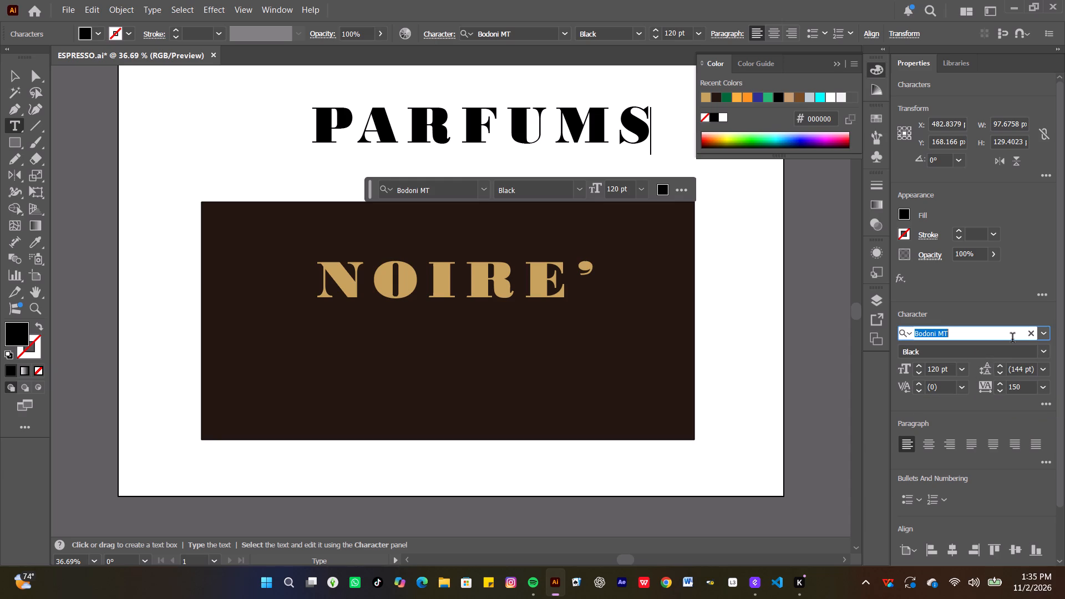
key(m)
key(o)
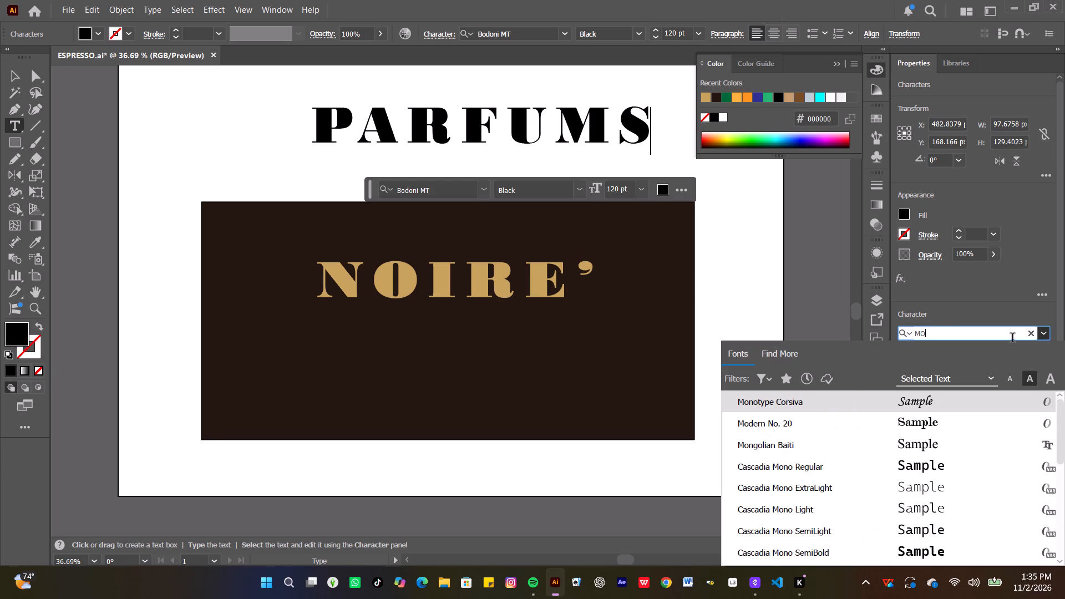
key(n)
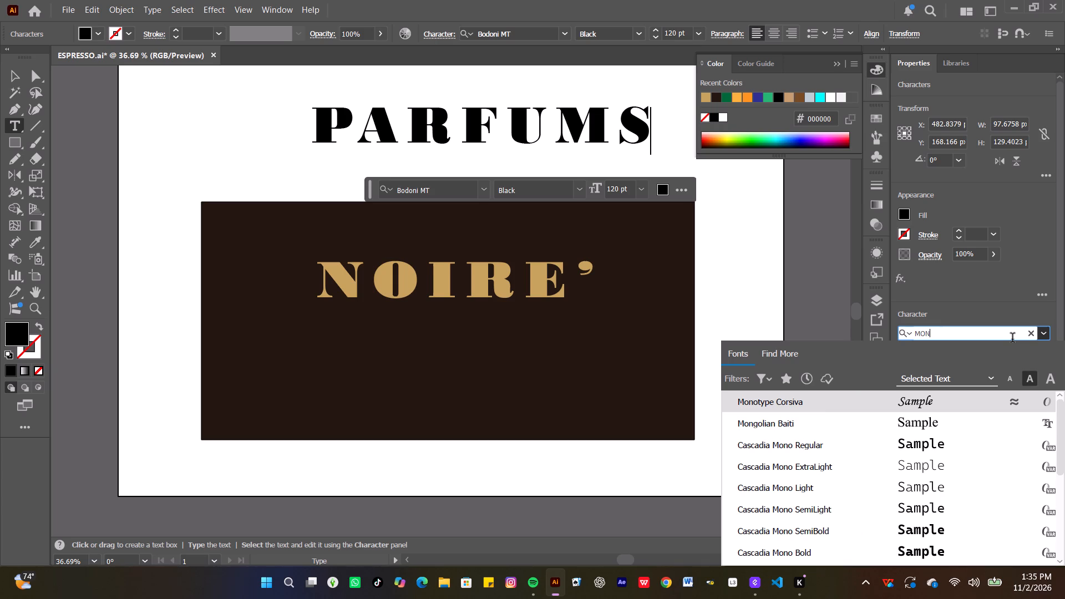
key(t)
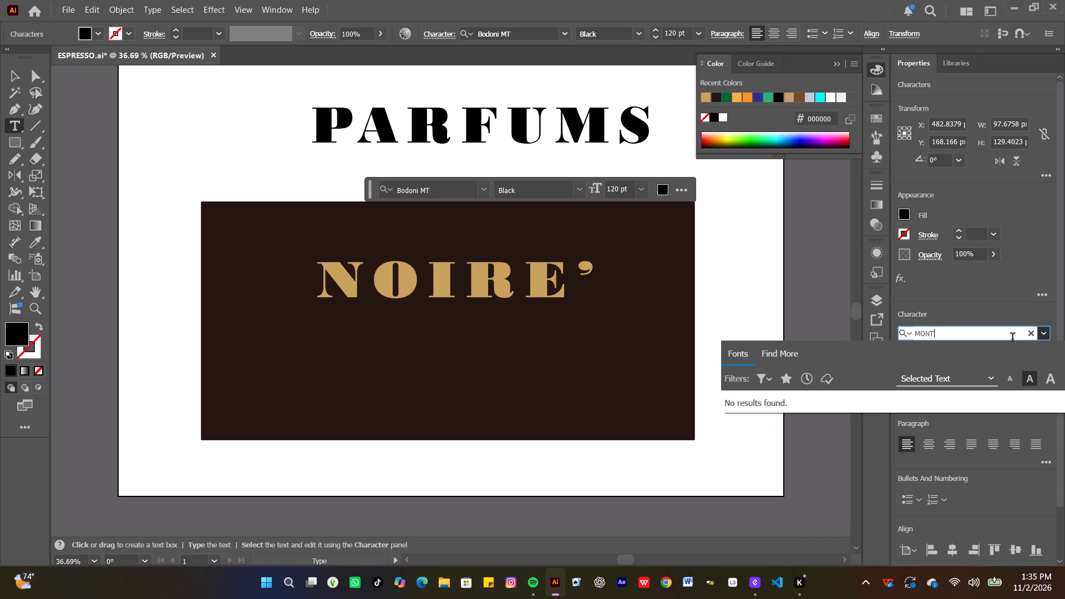
key(BackSpace)
key(BackSpace)
key(BackSpace)
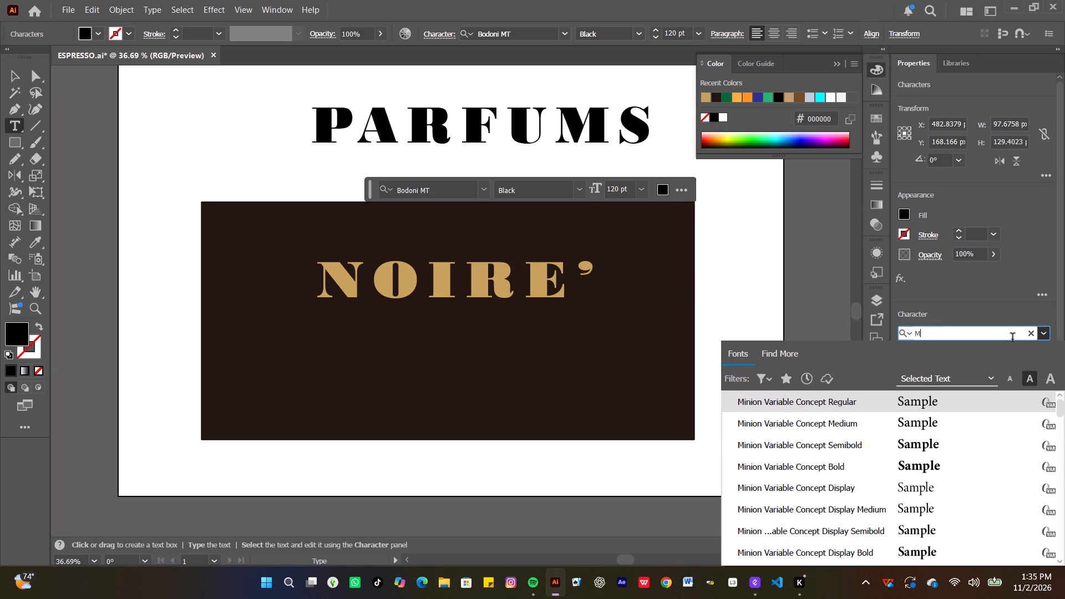
key(BackSpace)
key(BackSpace)
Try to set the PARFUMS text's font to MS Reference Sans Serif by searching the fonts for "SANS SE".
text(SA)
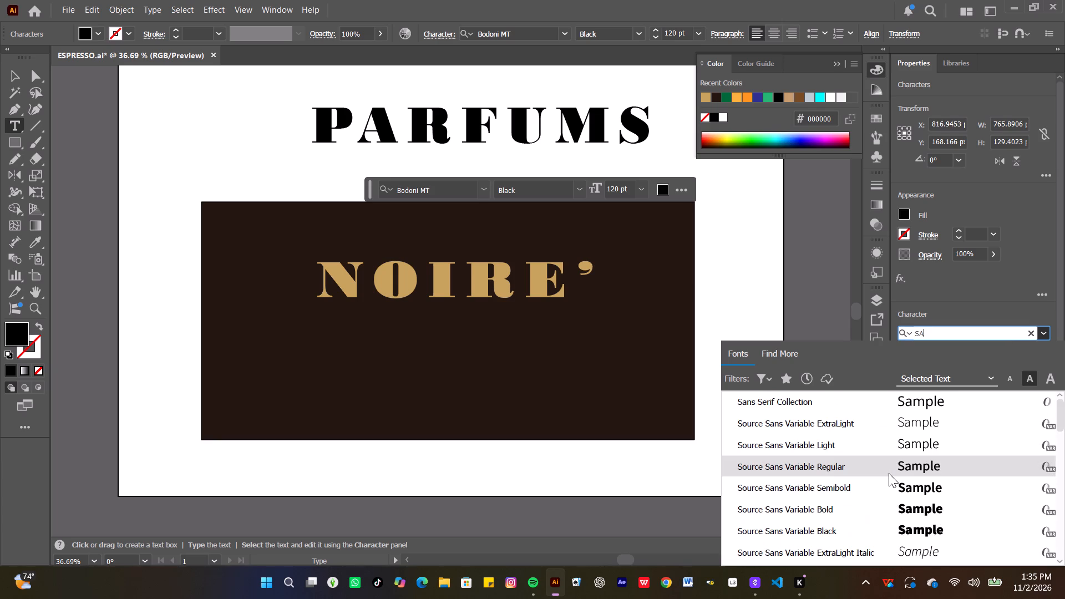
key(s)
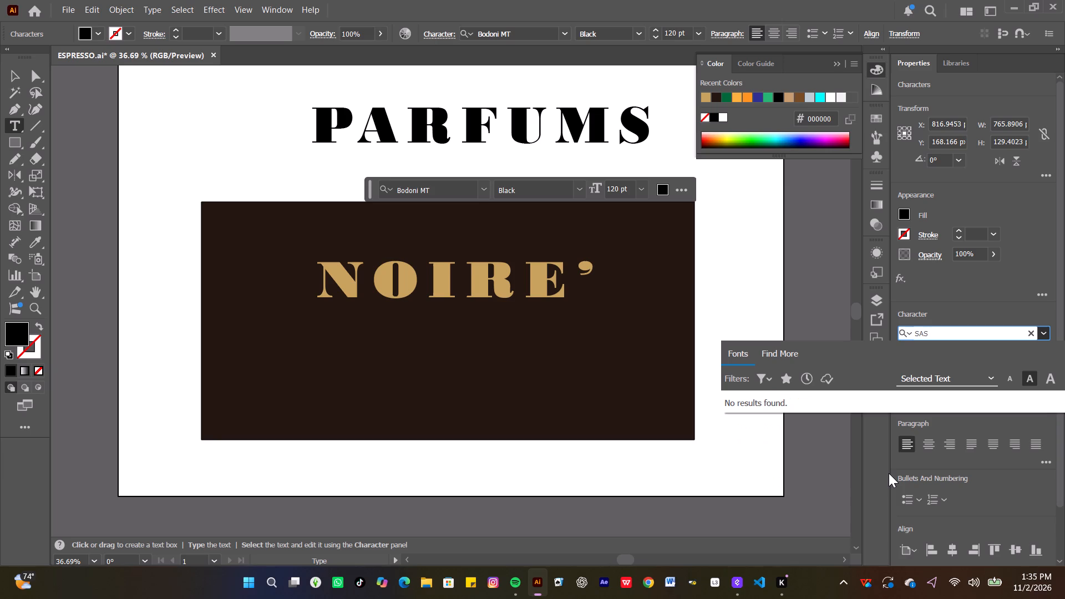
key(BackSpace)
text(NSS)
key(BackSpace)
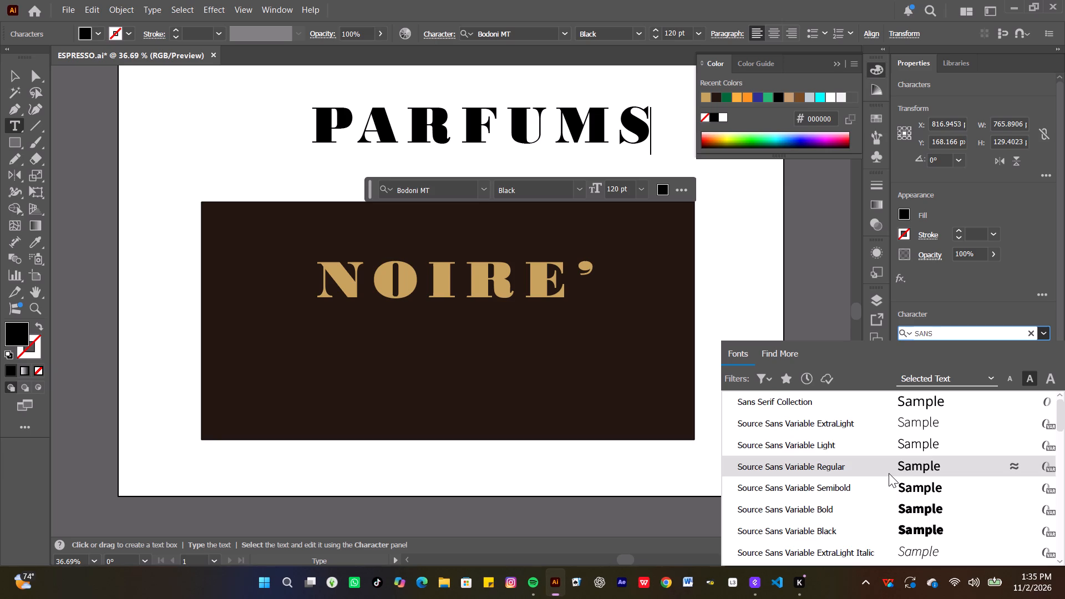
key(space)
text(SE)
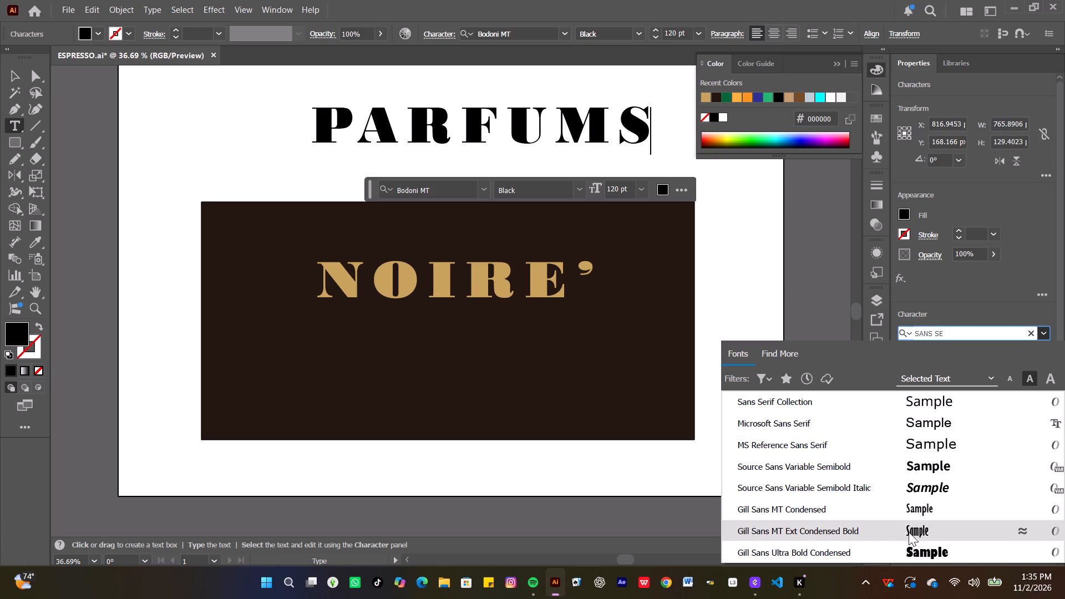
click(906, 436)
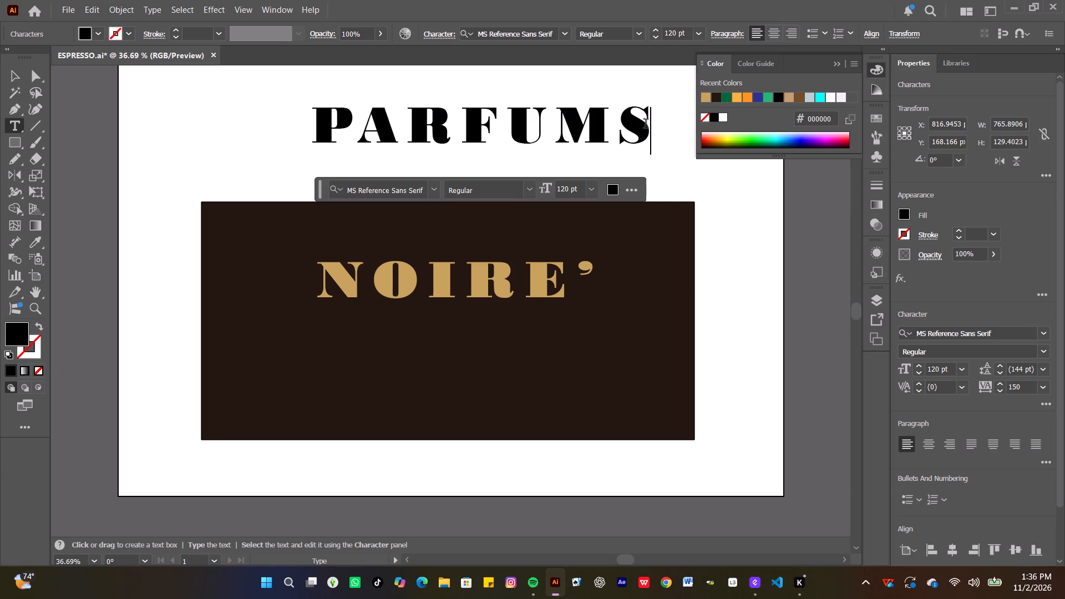
Search the fonts for "SAN SE" and set the whole PARFUMS text to Gill Sans MT Ext Condensed Bold.
drag(646, 125, 315, 142)
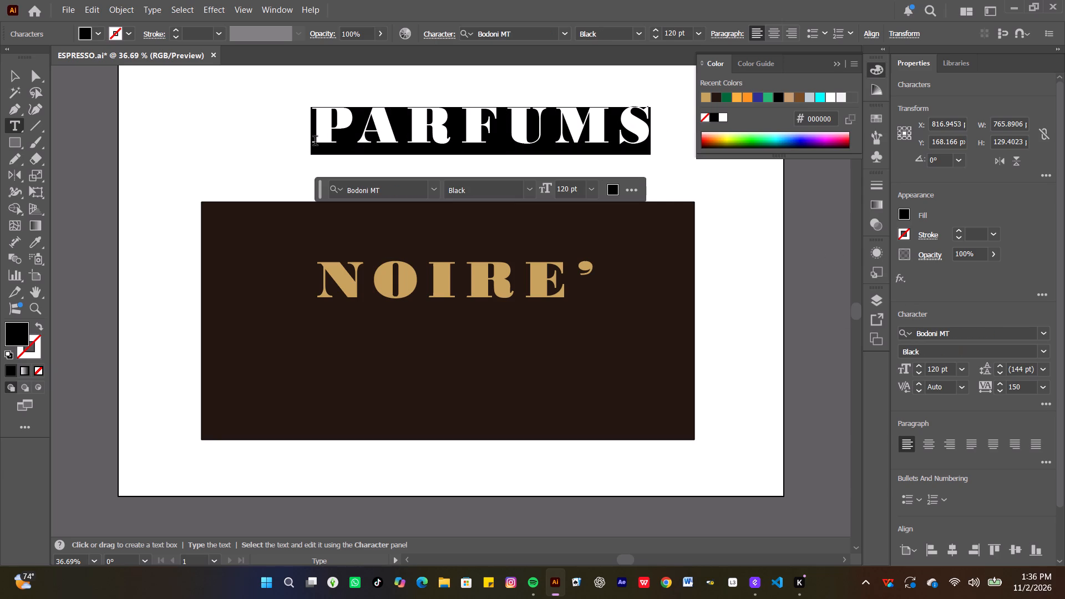
click(996, 332)
text(SA)
key(n)
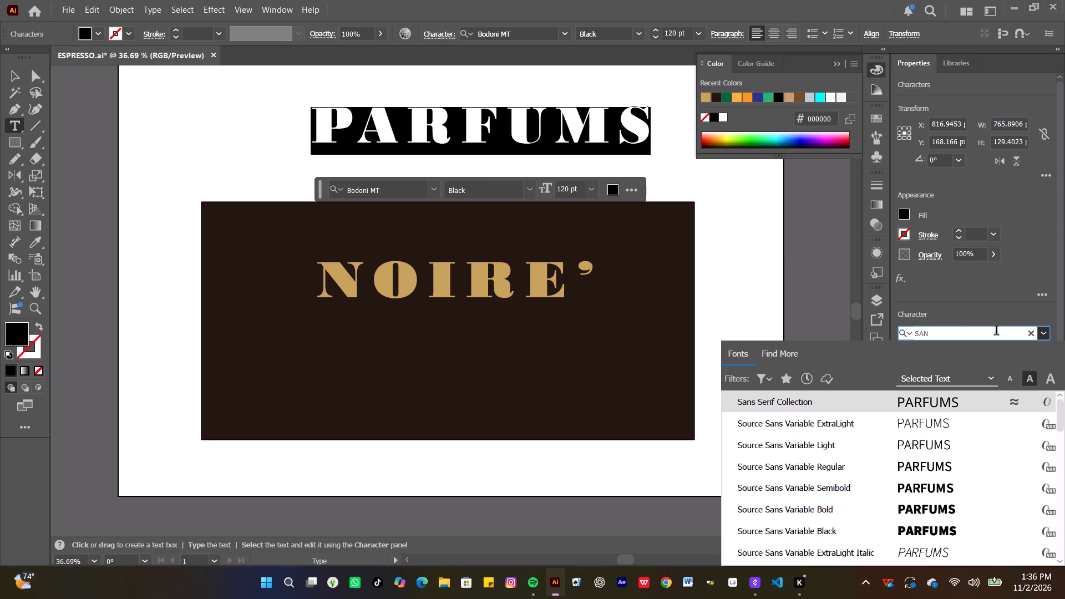
key(space)
text(SE)
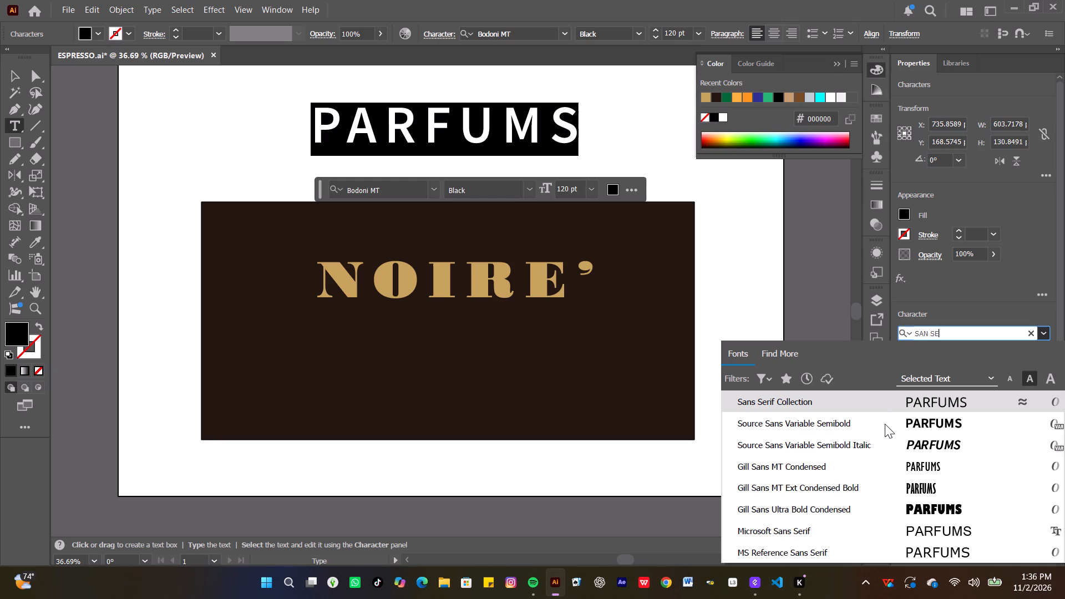
click(890, 484)
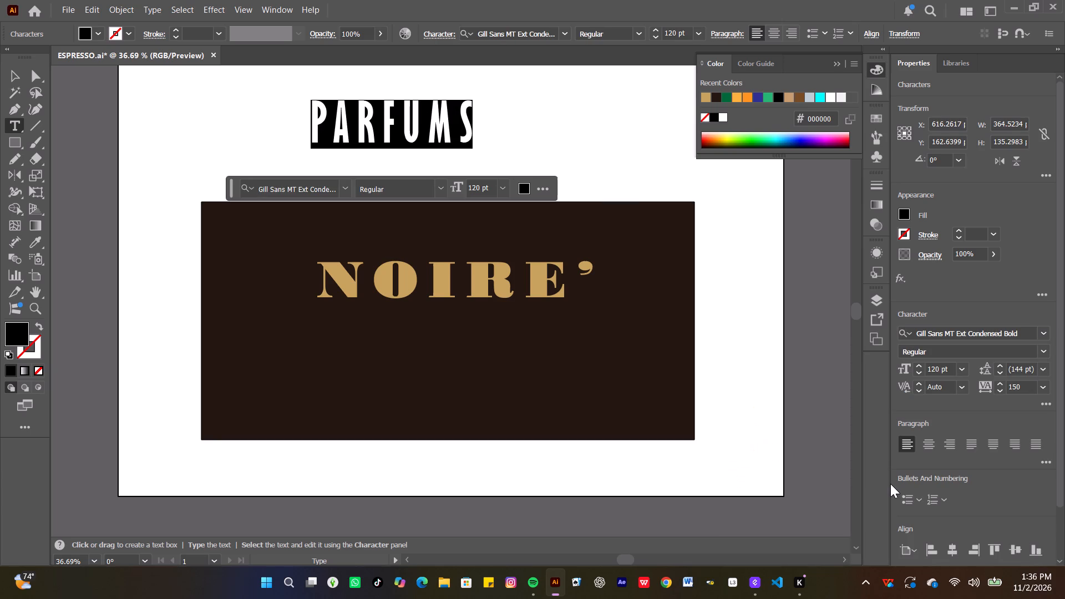
Set the tracking of the selected PARFUMS text to 500.
click(1044, 389)
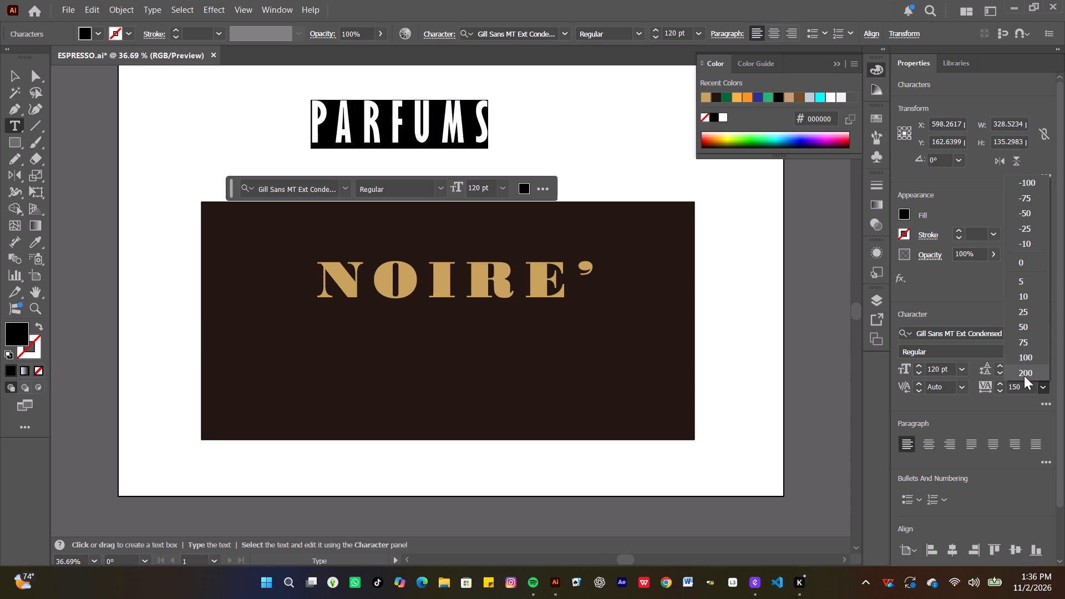
click(1022, 388)
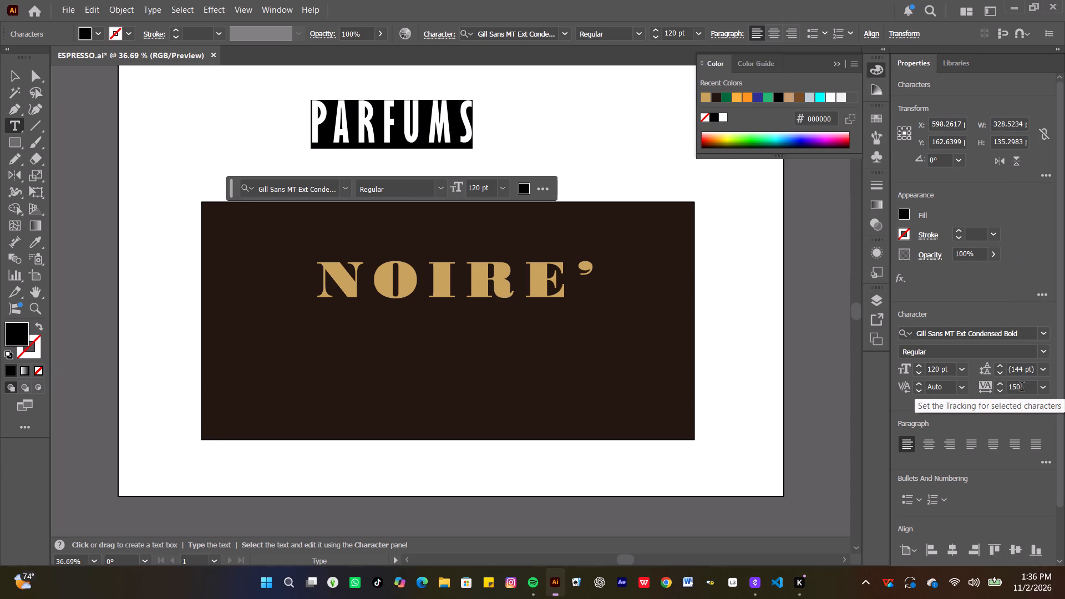
click(1020, 388)
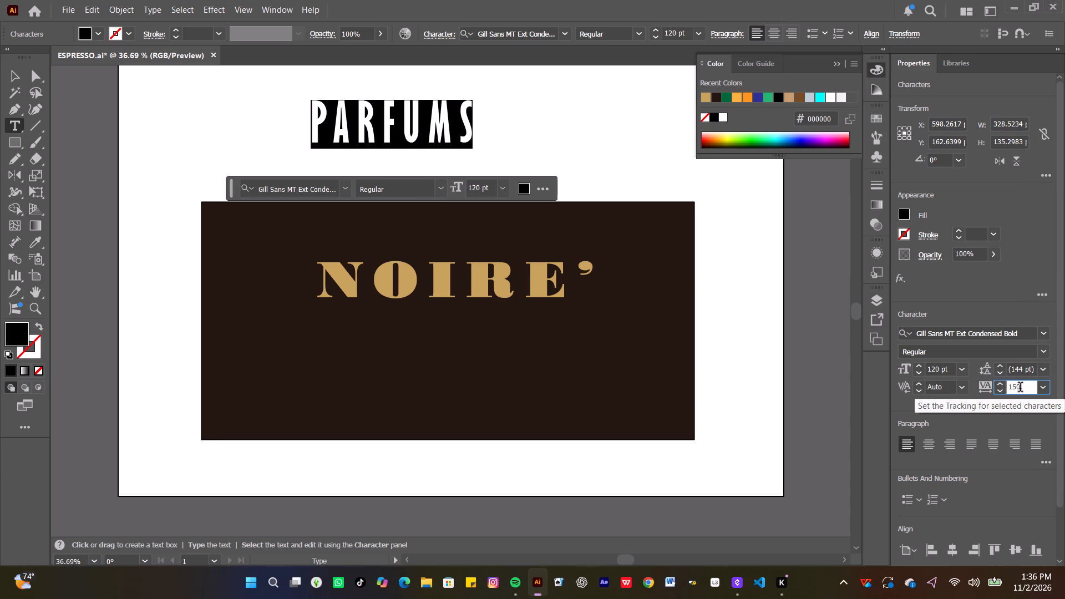
key(BackSpace)
key(BackSpace)
key(BackSpace)
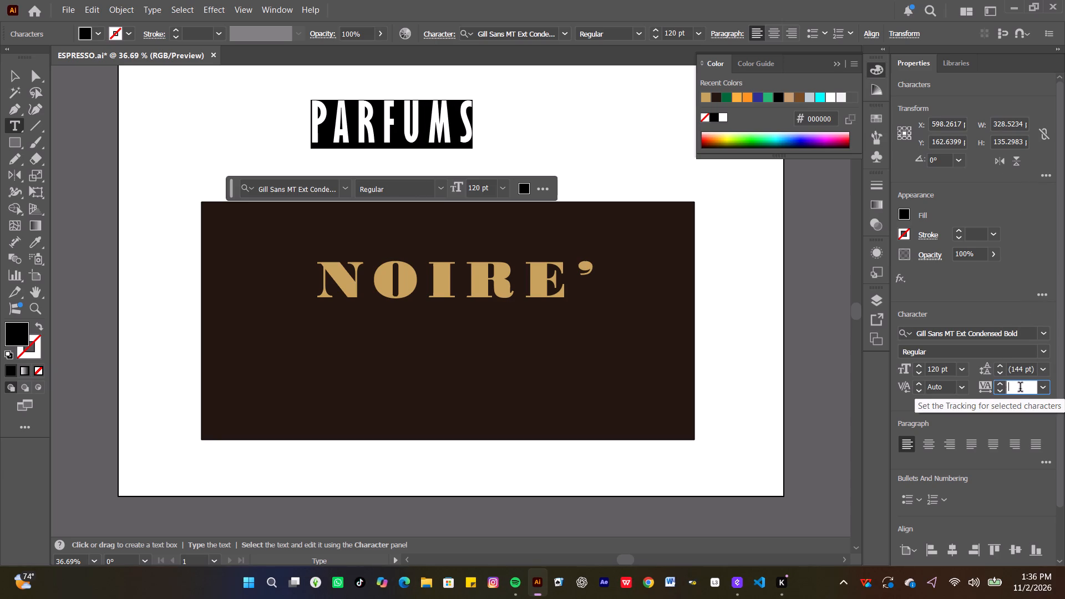
key(5)
text(00)
key(Return)
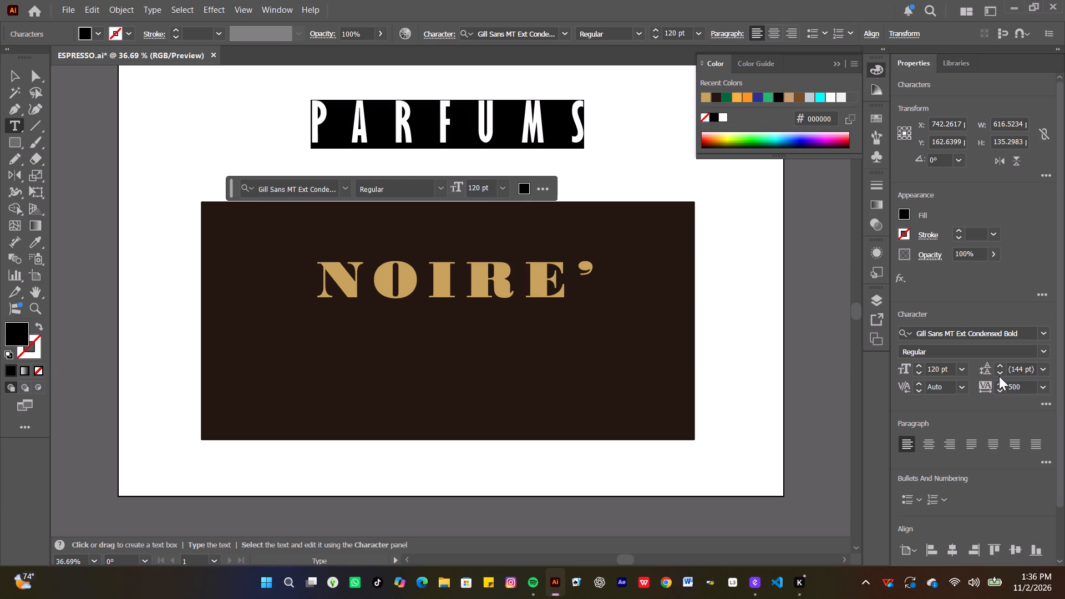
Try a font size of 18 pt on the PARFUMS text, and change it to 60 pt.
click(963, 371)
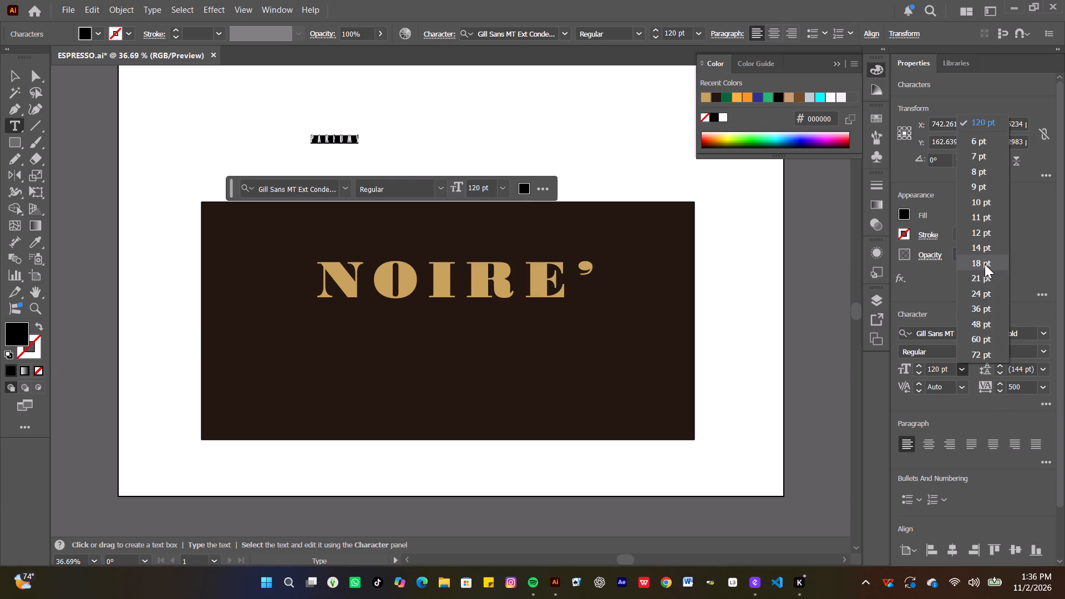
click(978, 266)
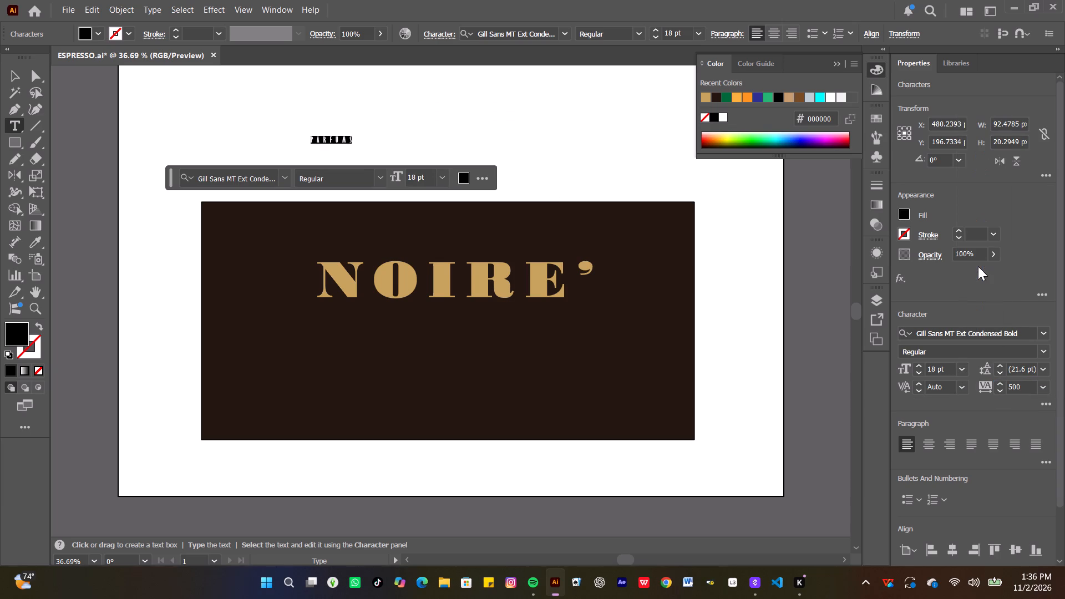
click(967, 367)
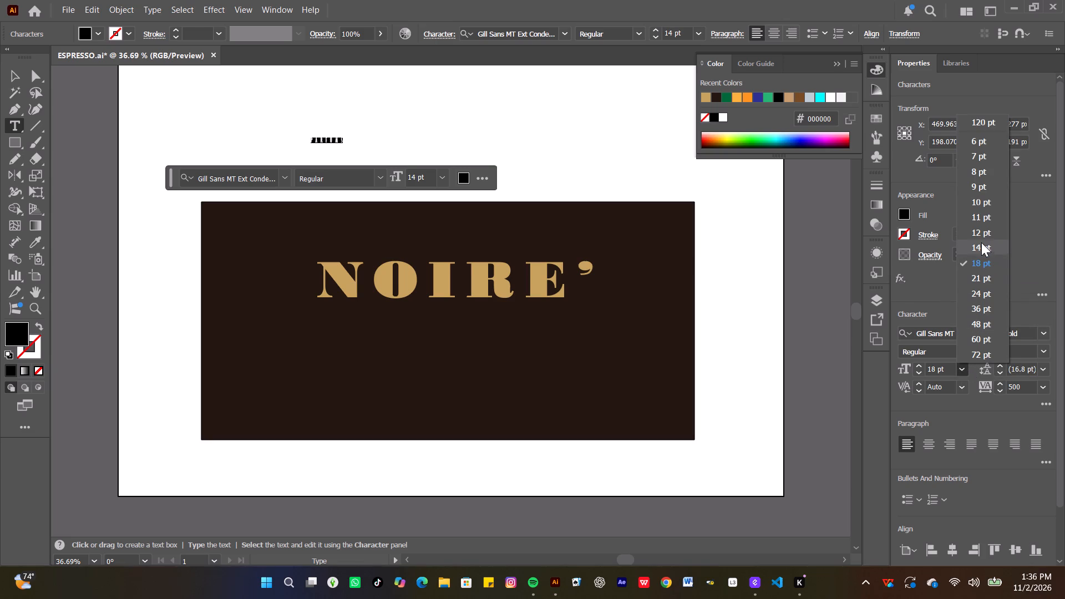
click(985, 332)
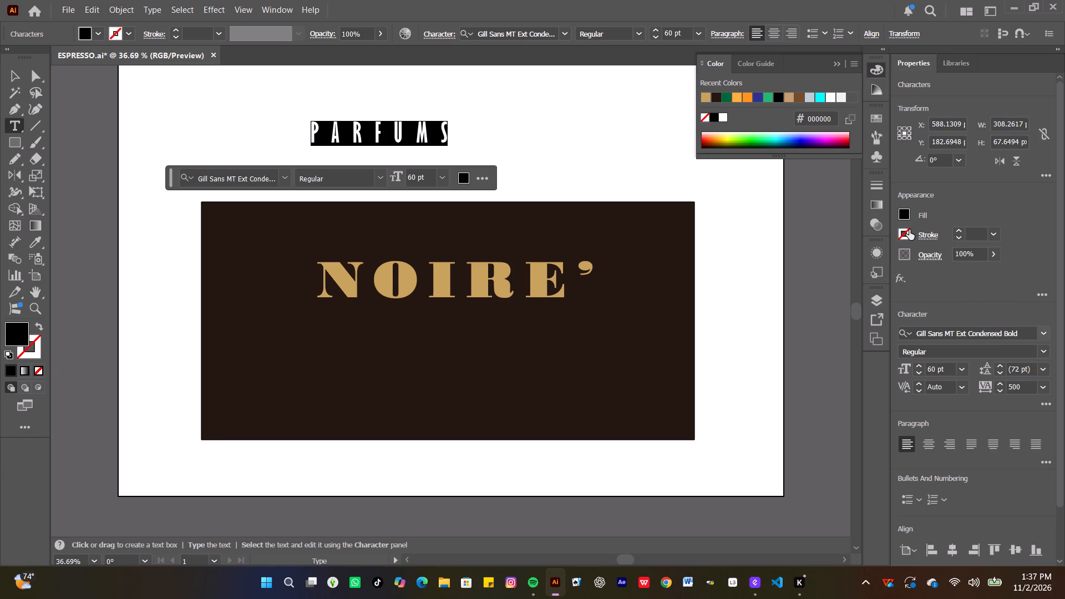
Fill the PARFUMS text with the light beige colour D4BC91 and deselect it.
click(832, 119)
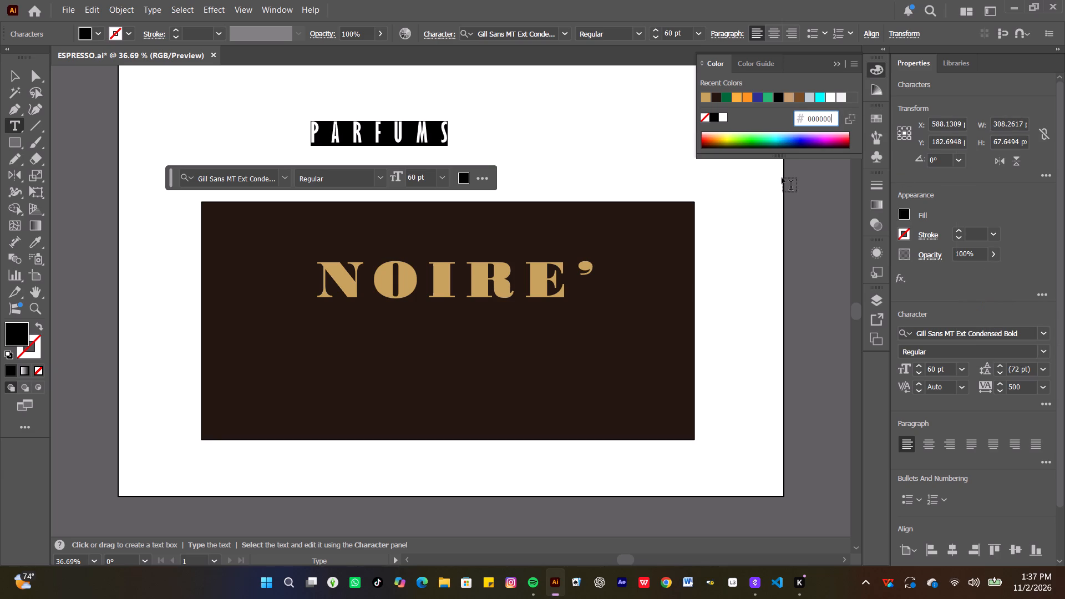
key(BackSpace)
key(BackSpace)
key(BackSpace)
key(BackSpace)
key(BackSpace)
key(BackSpace)
key(d)
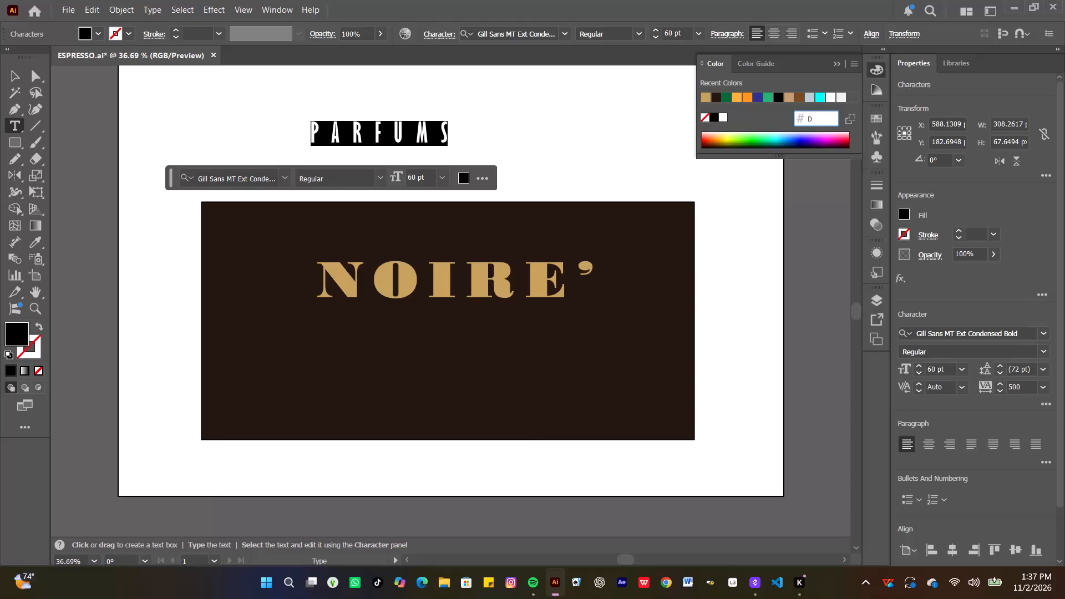
key(4)
key(b)
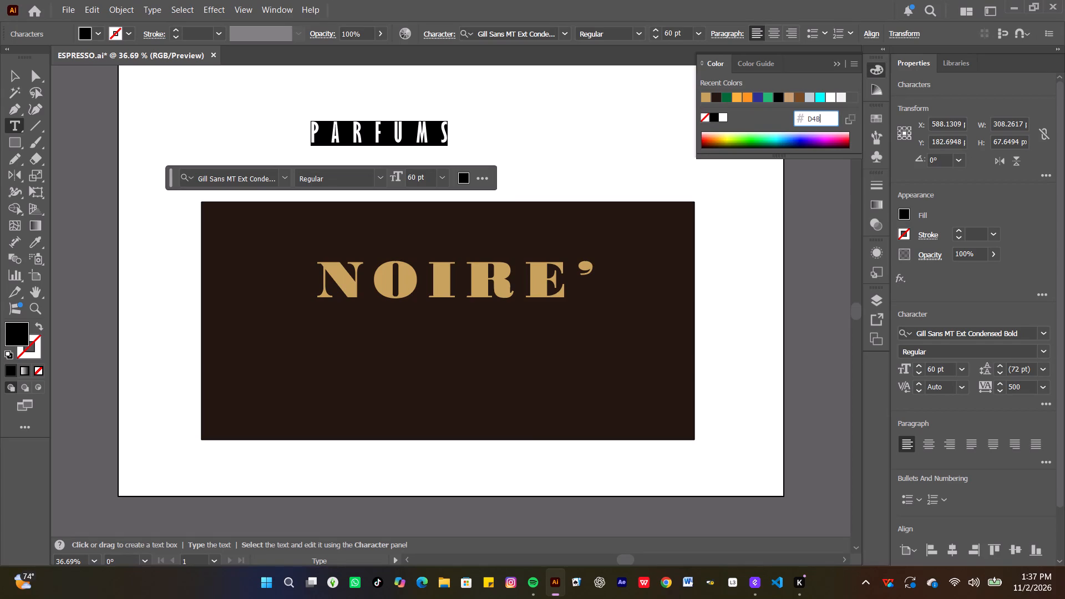
key(c)
text(91)
key(Return)
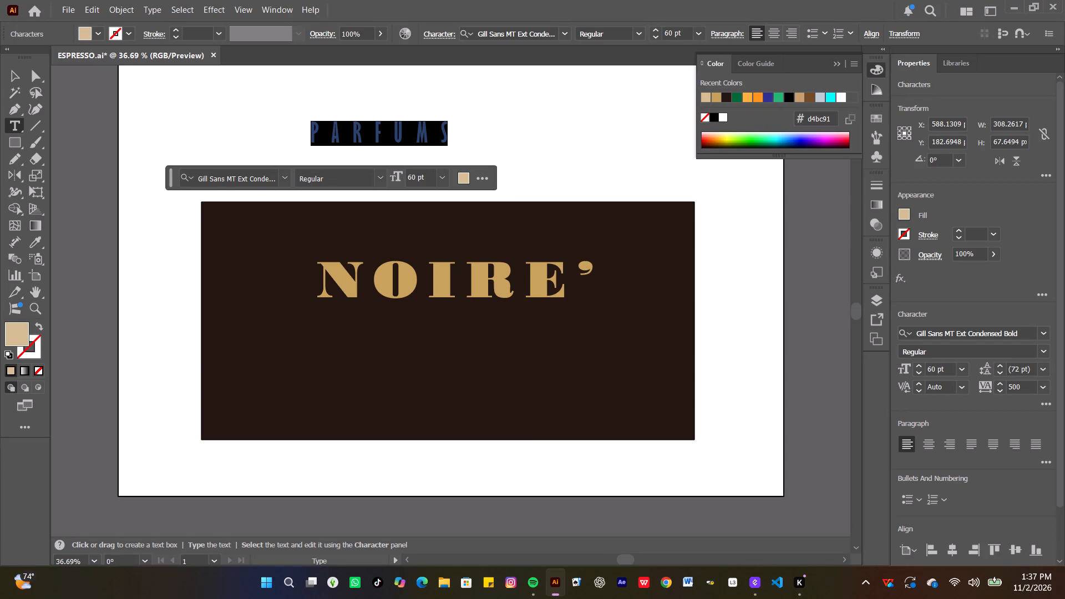
click(491, 141)
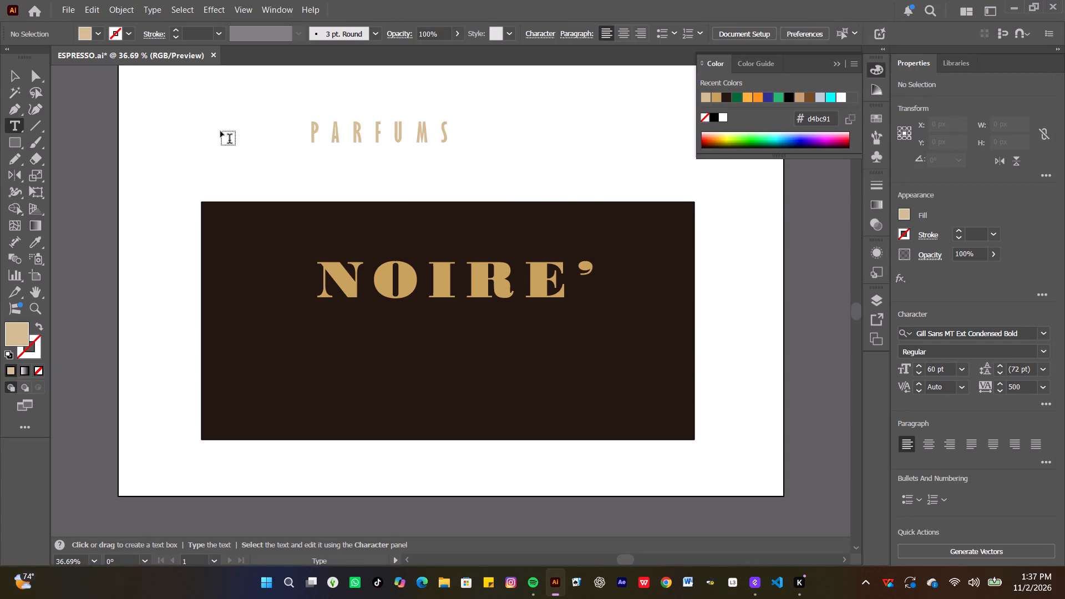
Move the PARFUMS text onto the dark brown rectangle below NOIRE', centred horizontally at X 750 px and about Y 666 px.
click(32, 76)
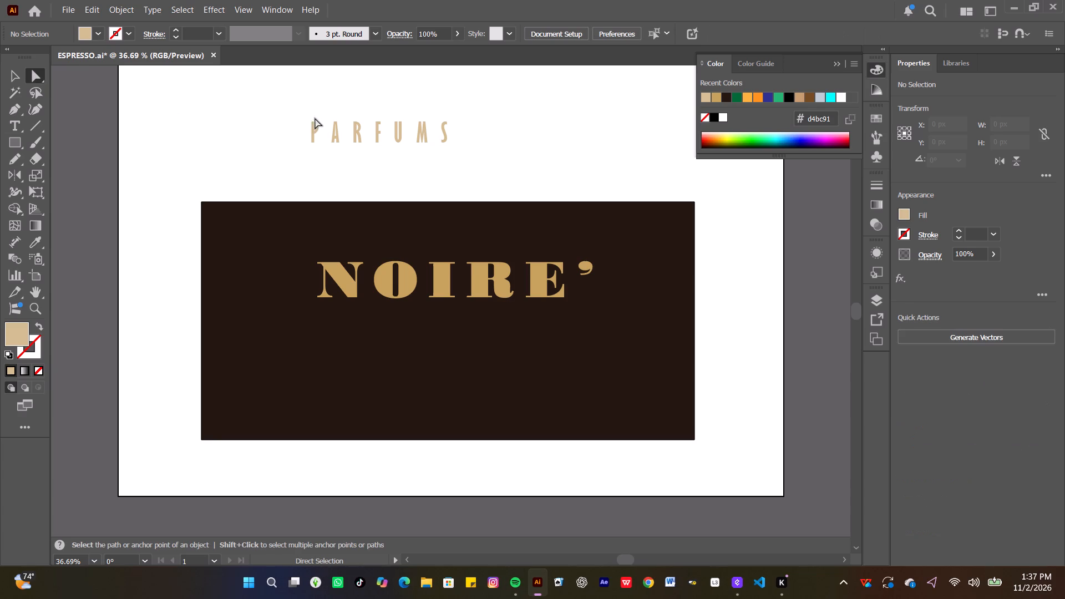
click(338, 136)
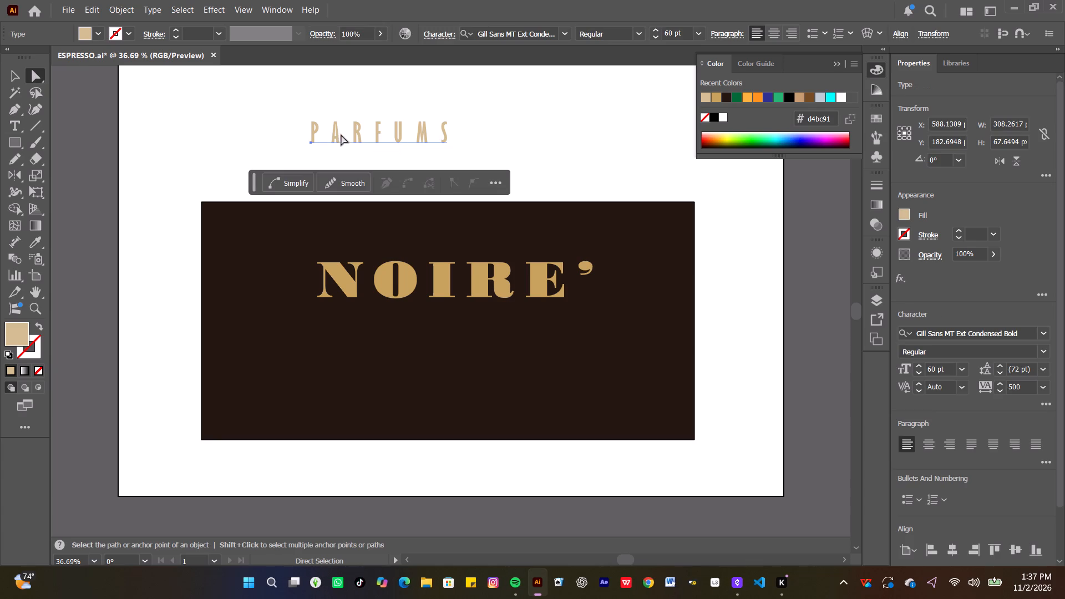
drag(343, 128, 395, 360)
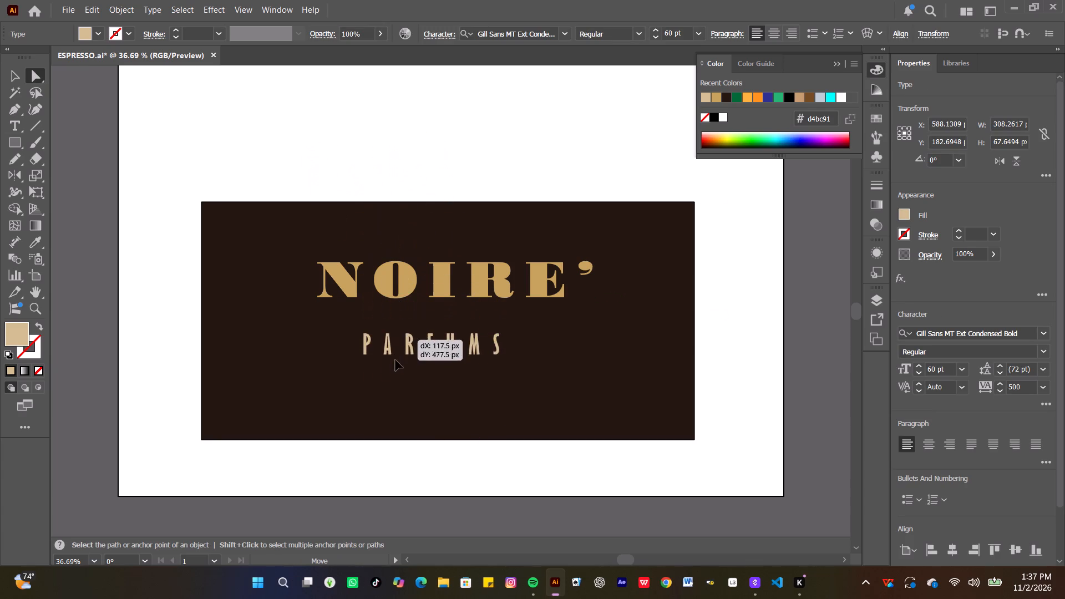
drag(395, 360, 410, 351)
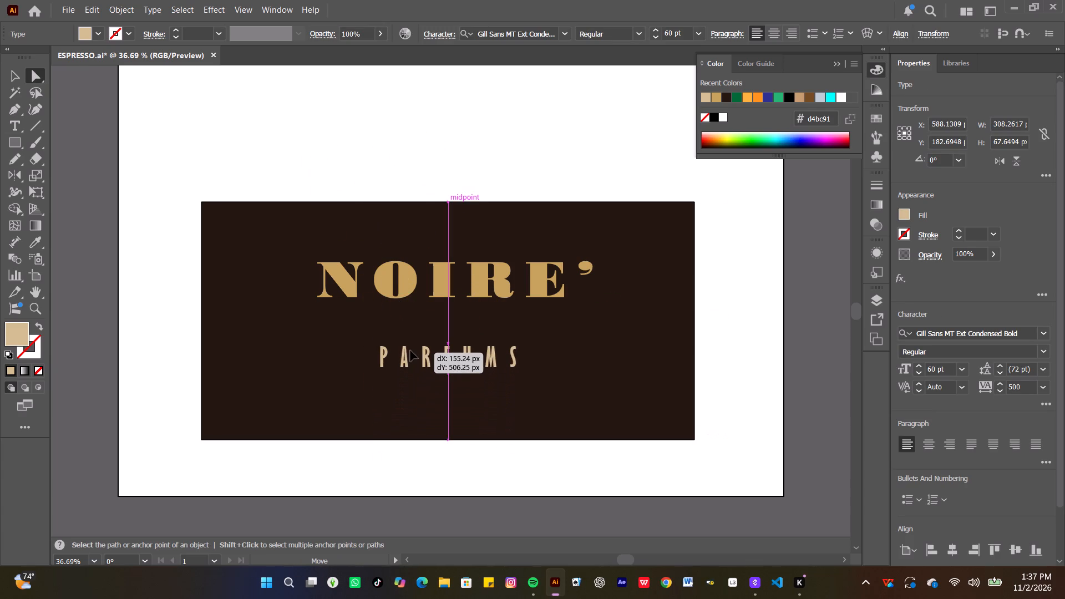
drag(410, 351, 415, 343)
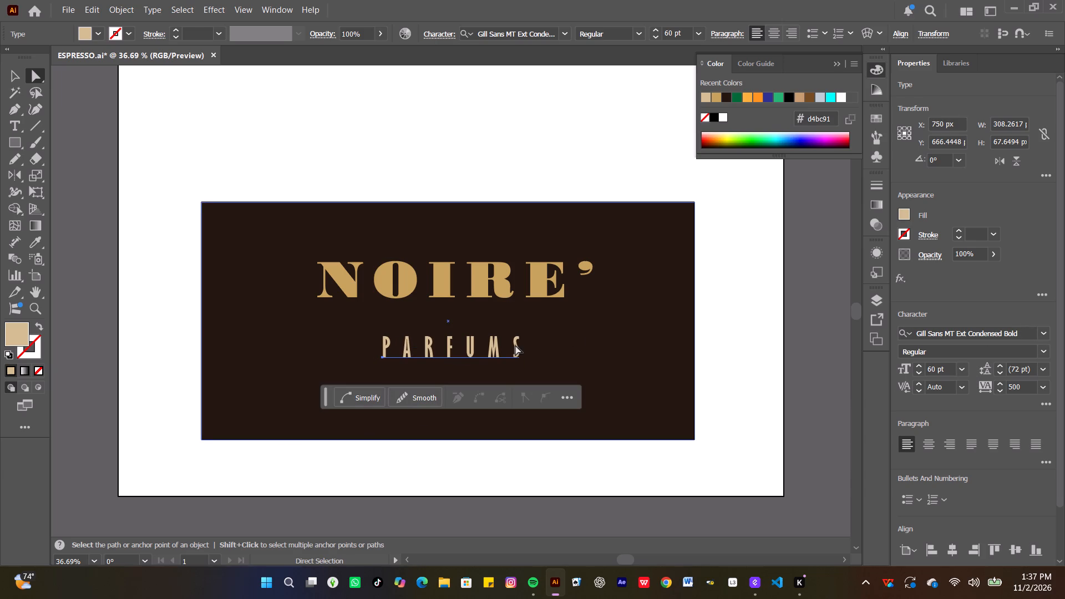
Set the PARFUMS text's font size to 18 pt with the text selected as a whole object.
click(496, 347)
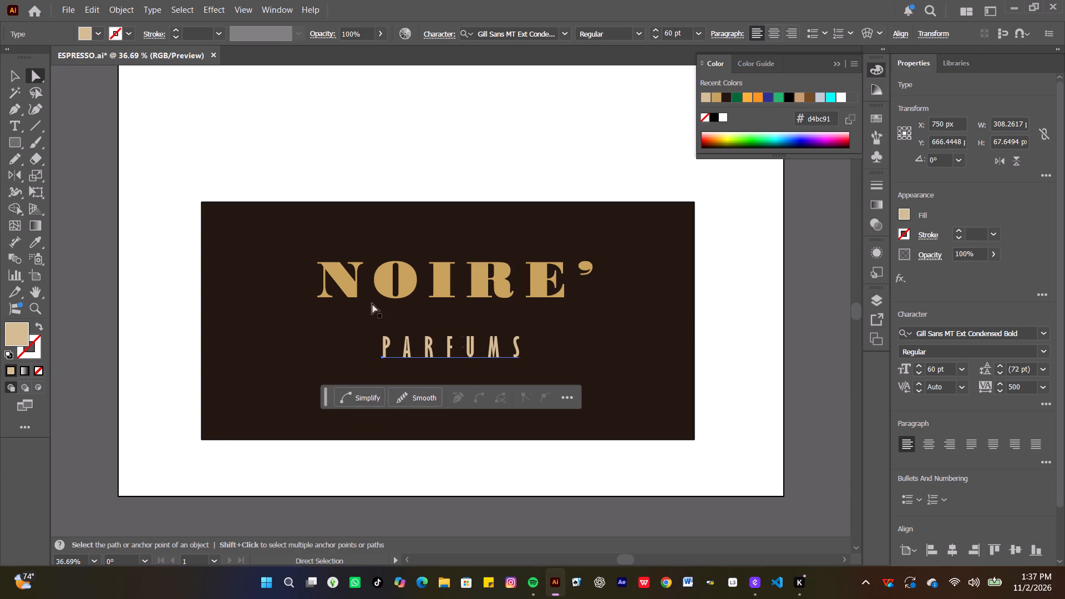
click(10, 68)
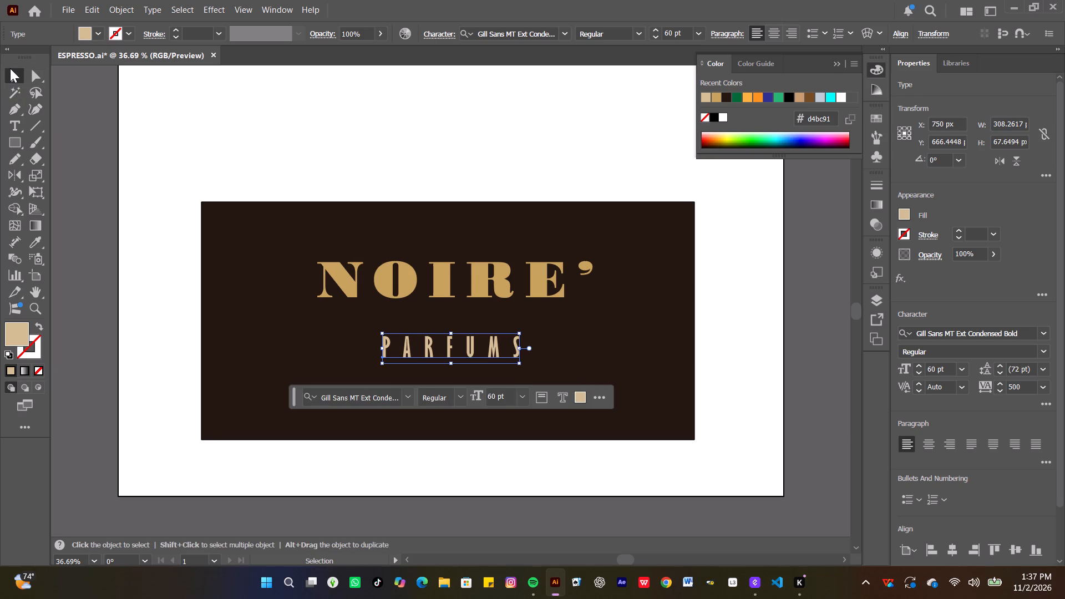
click(523, 397)
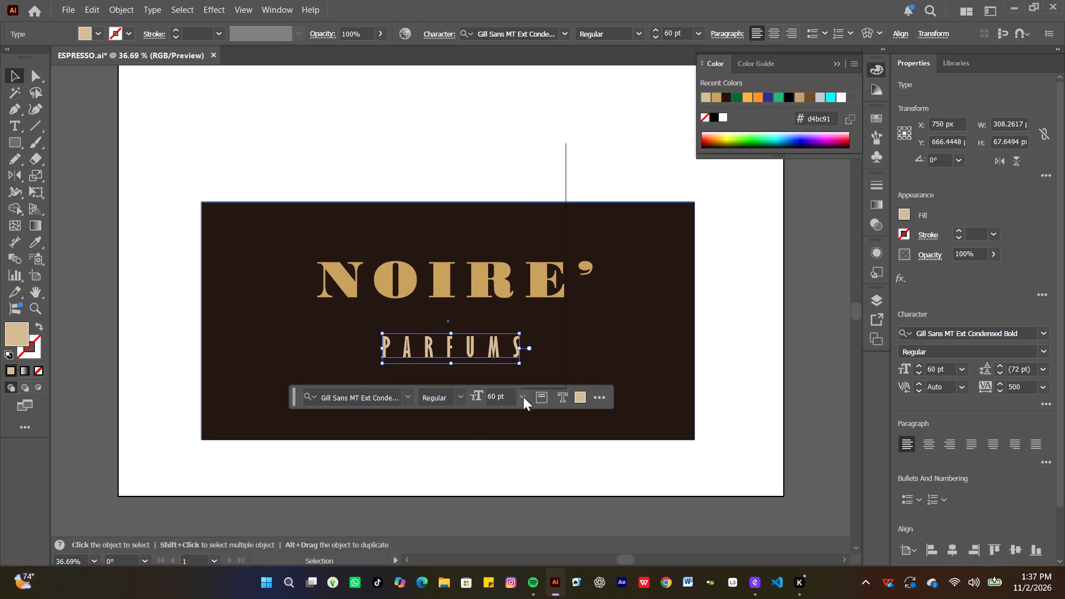
click(536, 287)
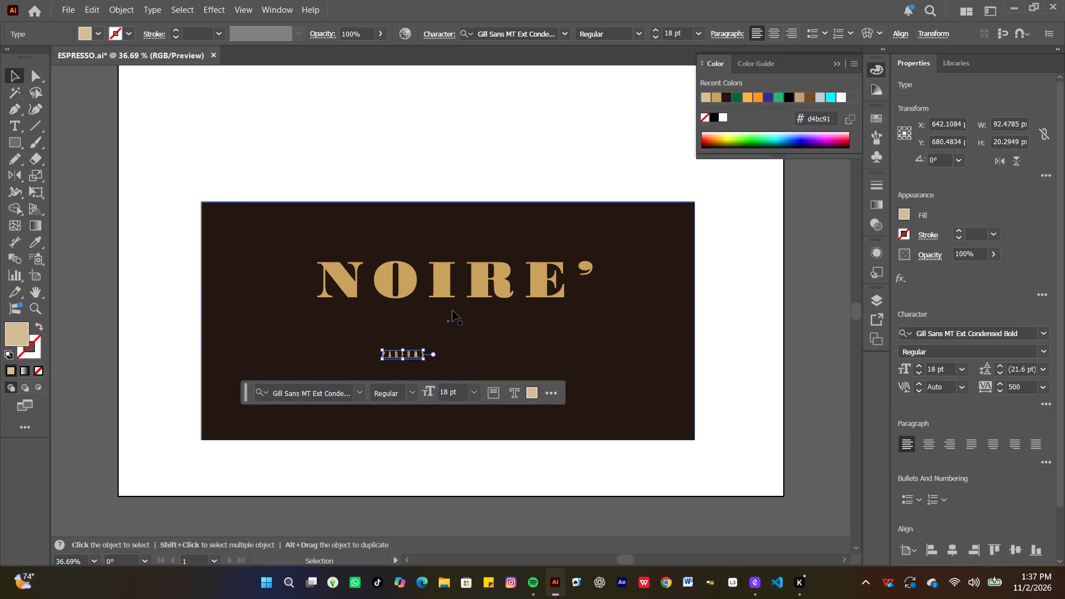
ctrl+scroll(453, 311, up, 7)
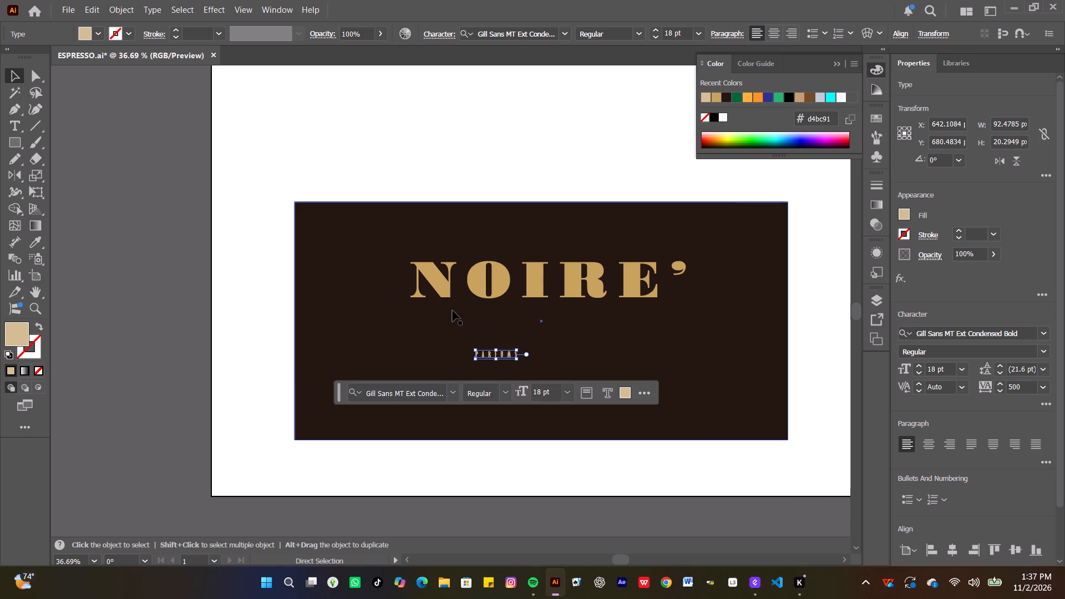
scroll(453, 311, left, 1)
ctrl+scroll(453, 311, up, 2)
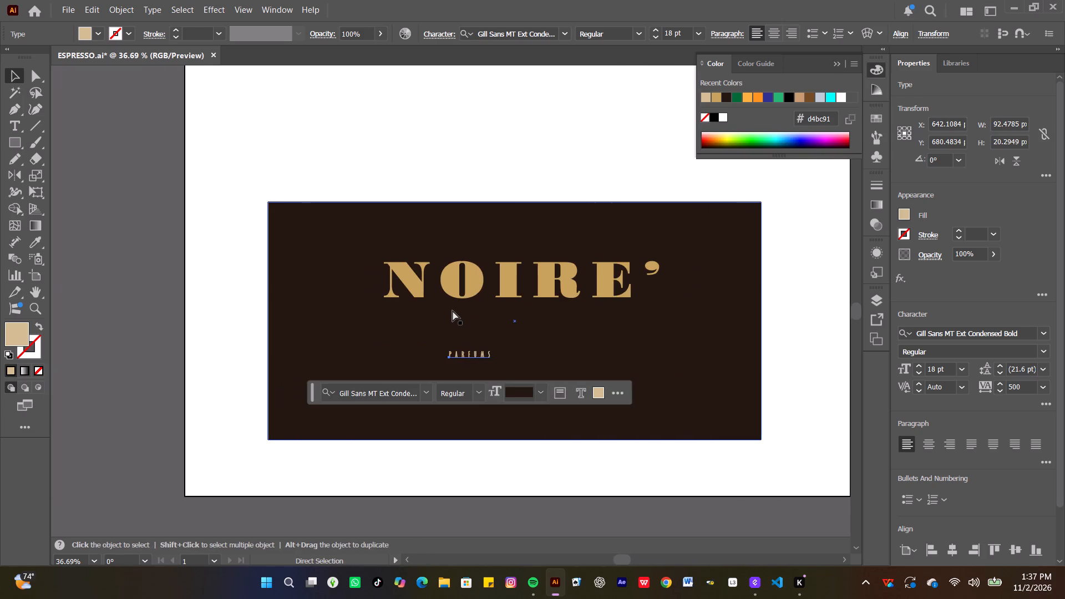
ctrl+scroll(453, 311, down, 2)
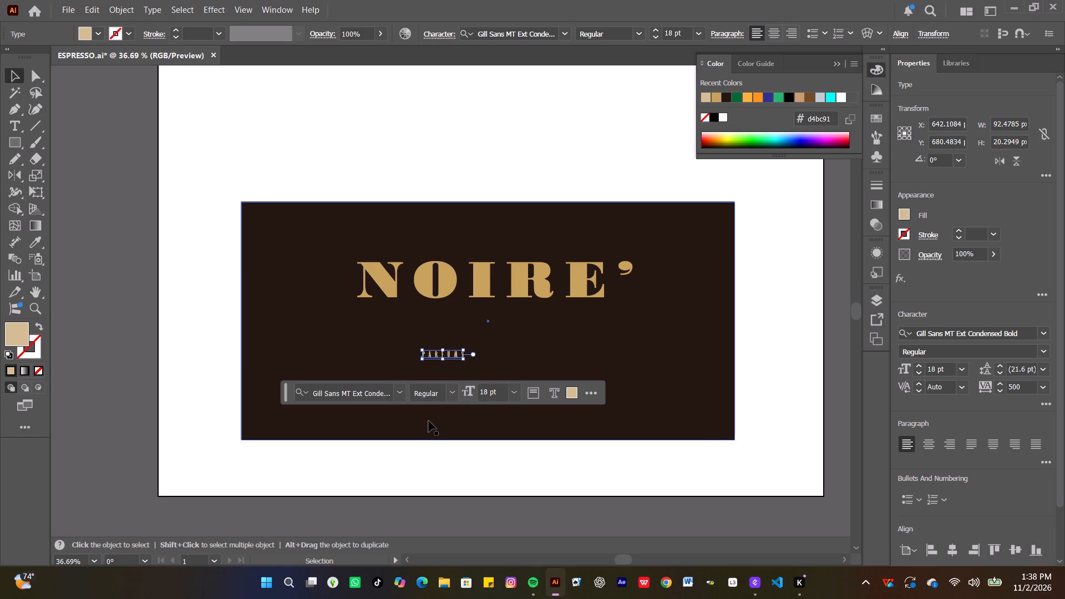
Put away the open colour controls and set the PARFUMS text's font size to 24 pt.
key(ctrl+equal)
key(ctrl+equal)
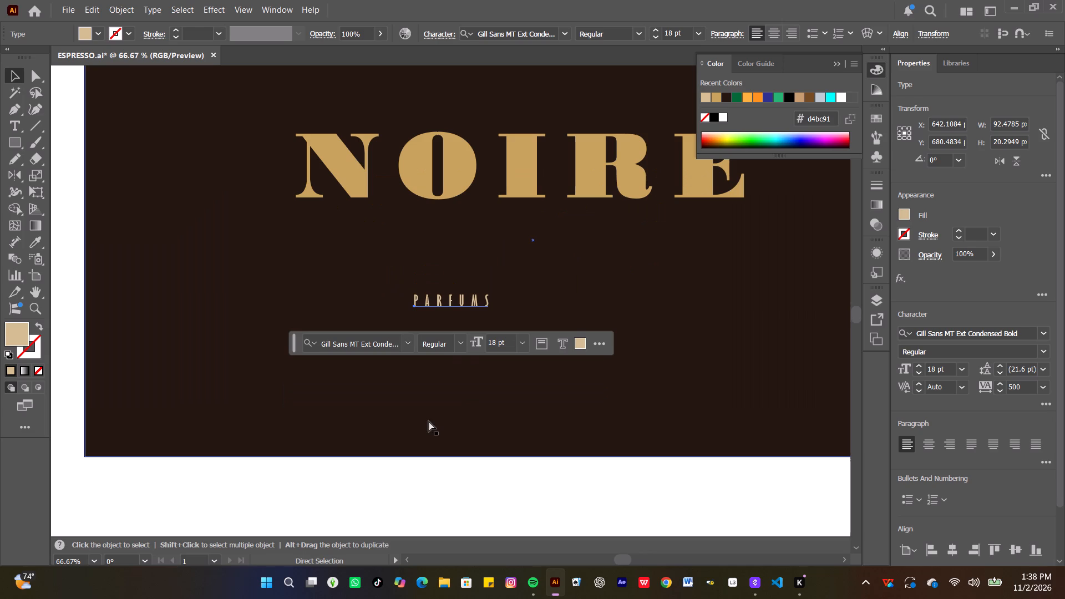
scroll(770, 256, left, 1)
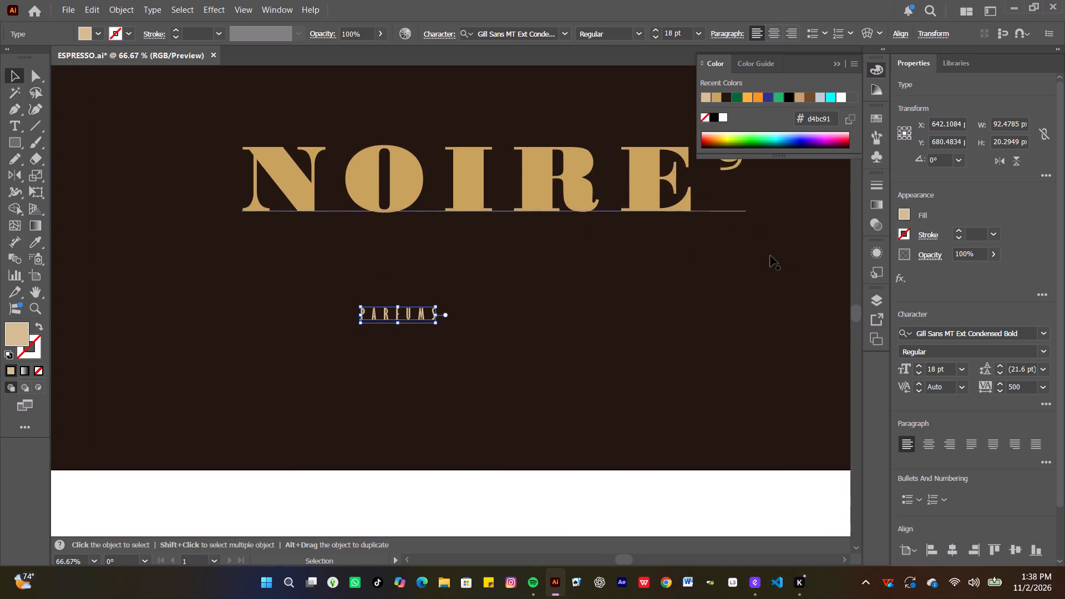
scroll(770, 256, left, 1)
scroll(770, 256, right, 1)
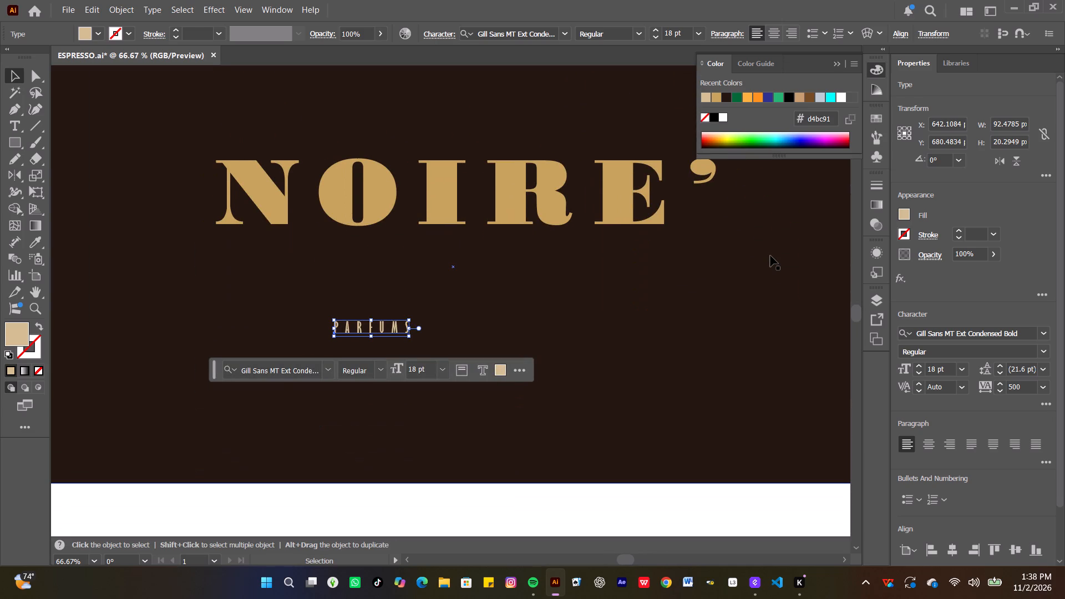
key(ctrl+minus)
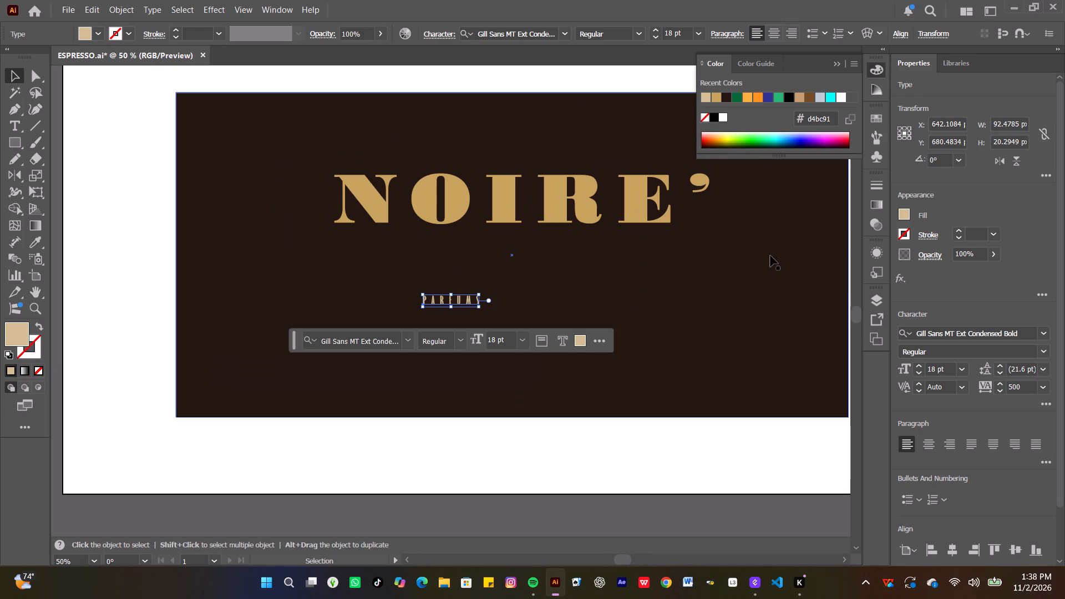
scroll(641, 280, left, 1)
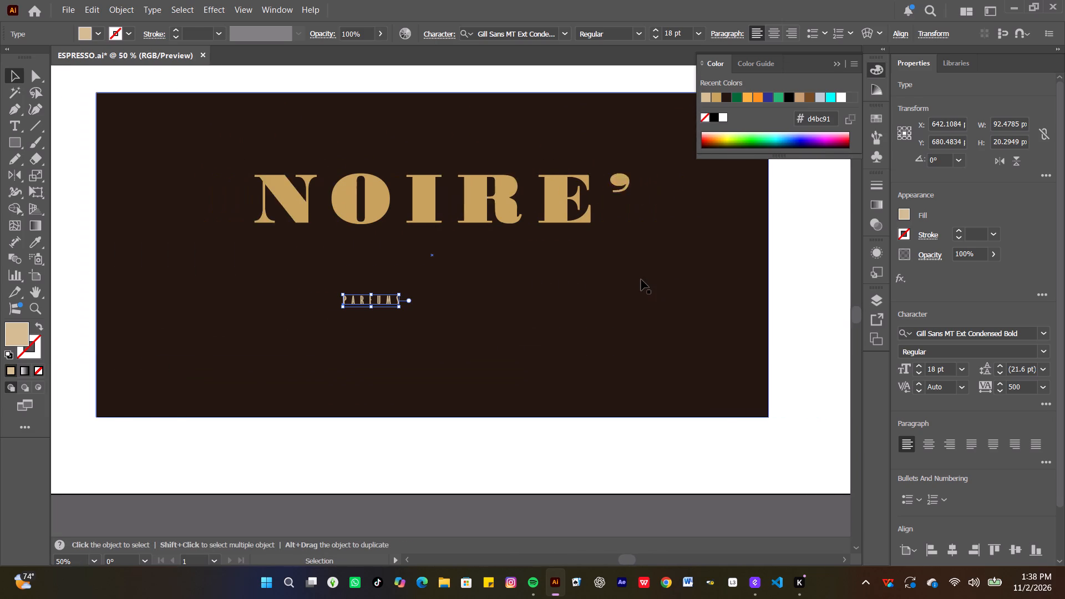
scroll(641, 280, left, 1)
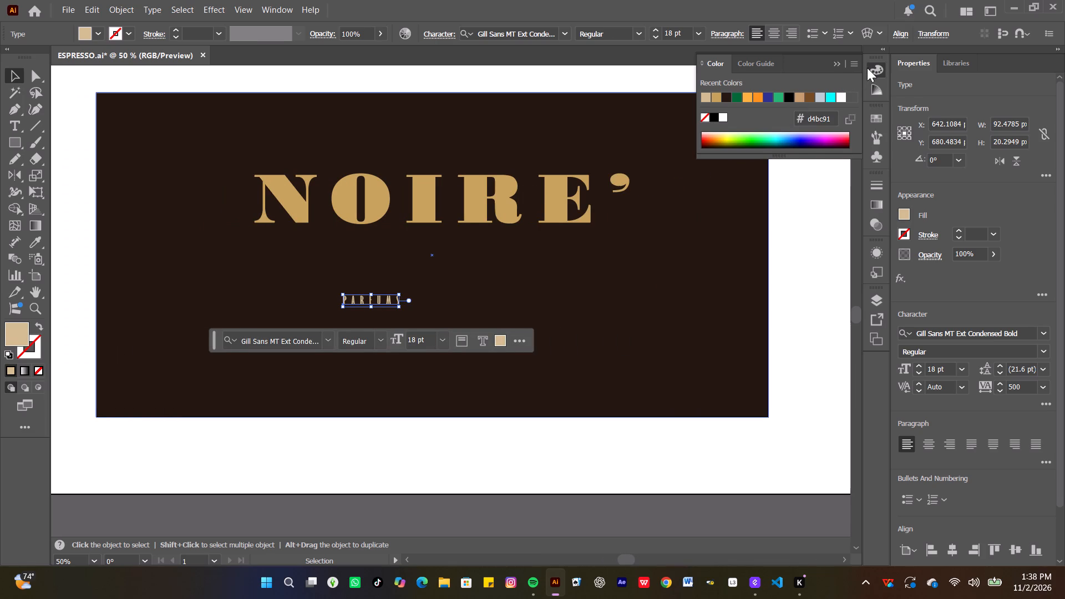
click(871, 68)
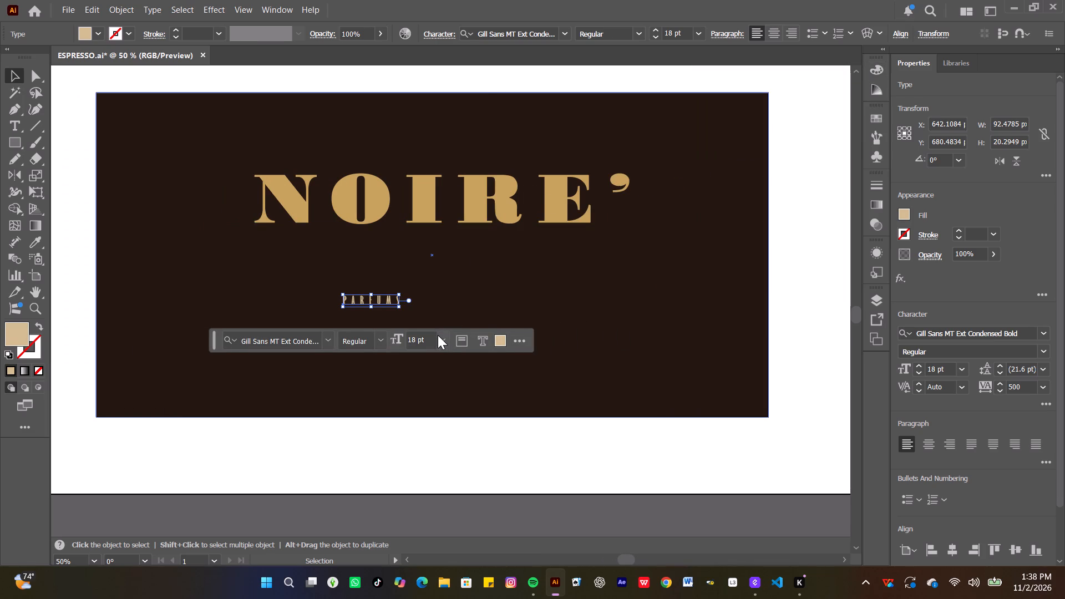
click(438, 335)
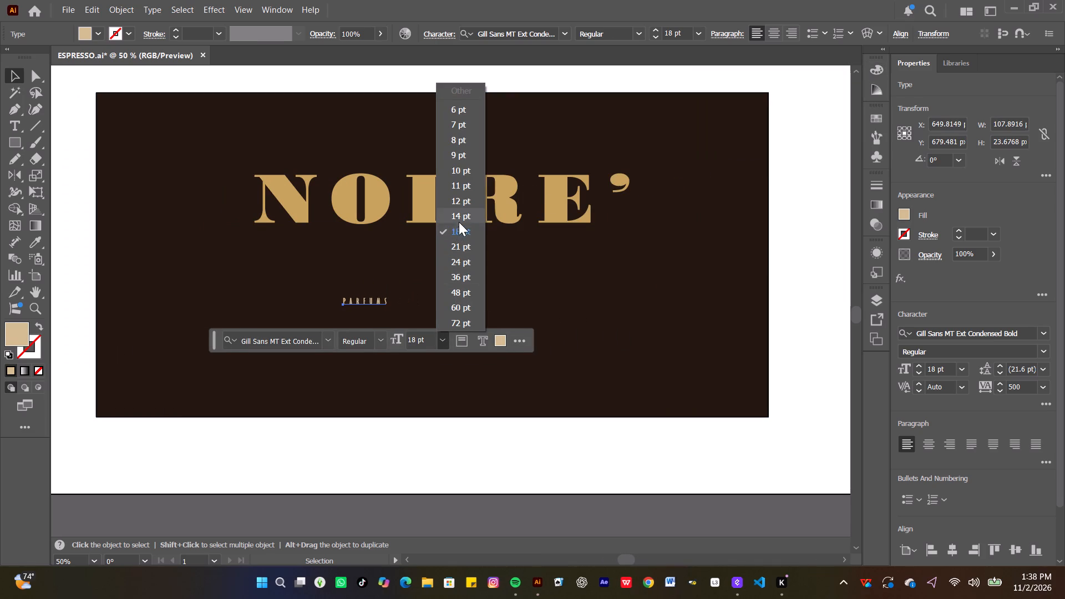
click(460, 264)
click(443, 278)
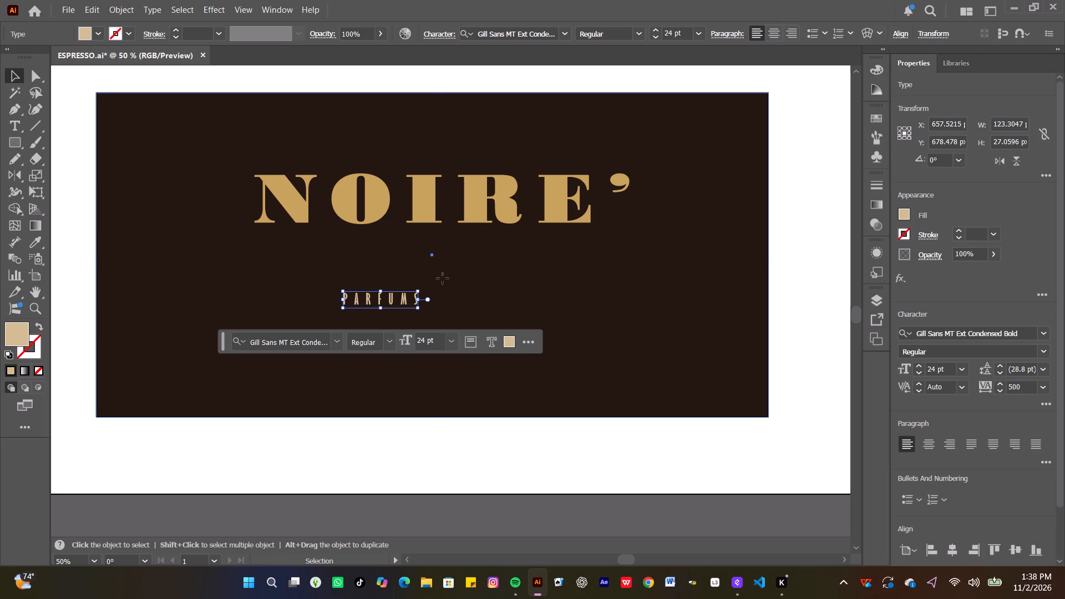
Move the PARFUMS text up closer beneath NOIRE' and towards the horizontal middle of the dark brown rectangle.
drag(400, 291, 424, 286)
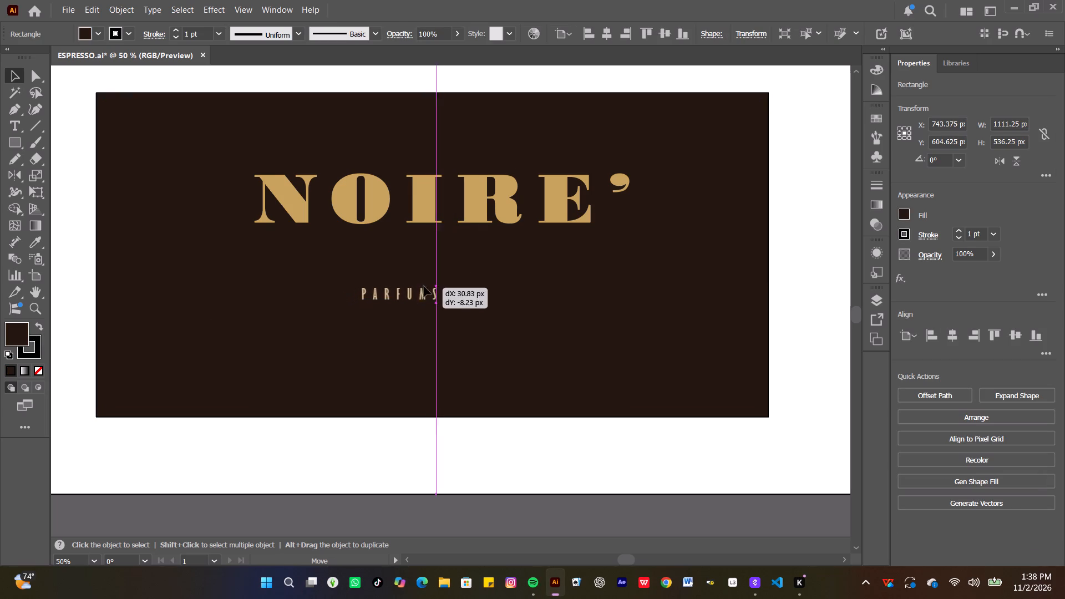
drag(424, 286, 444, 267)
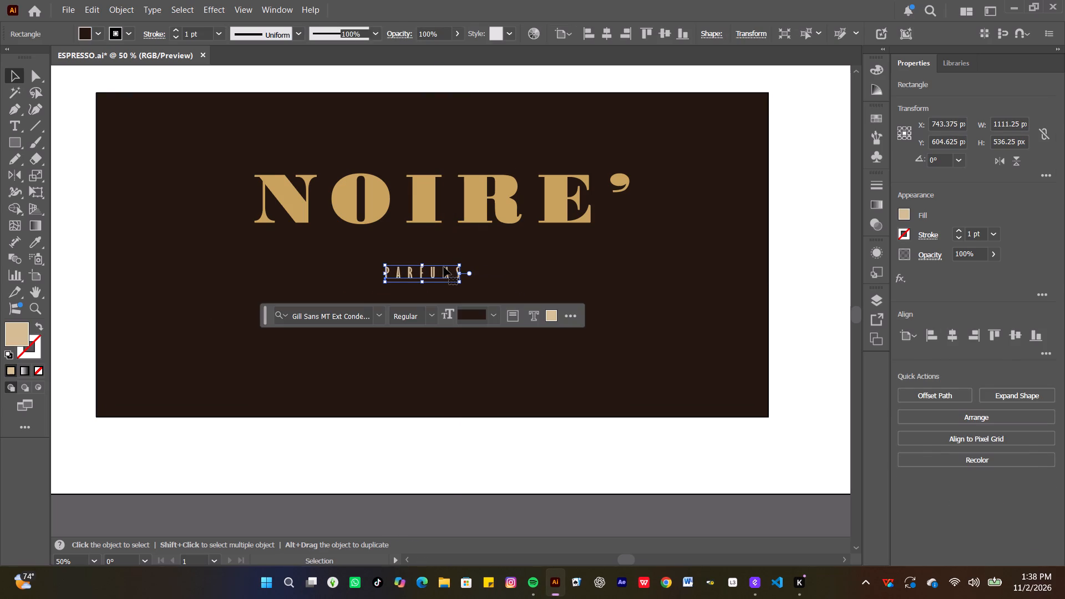
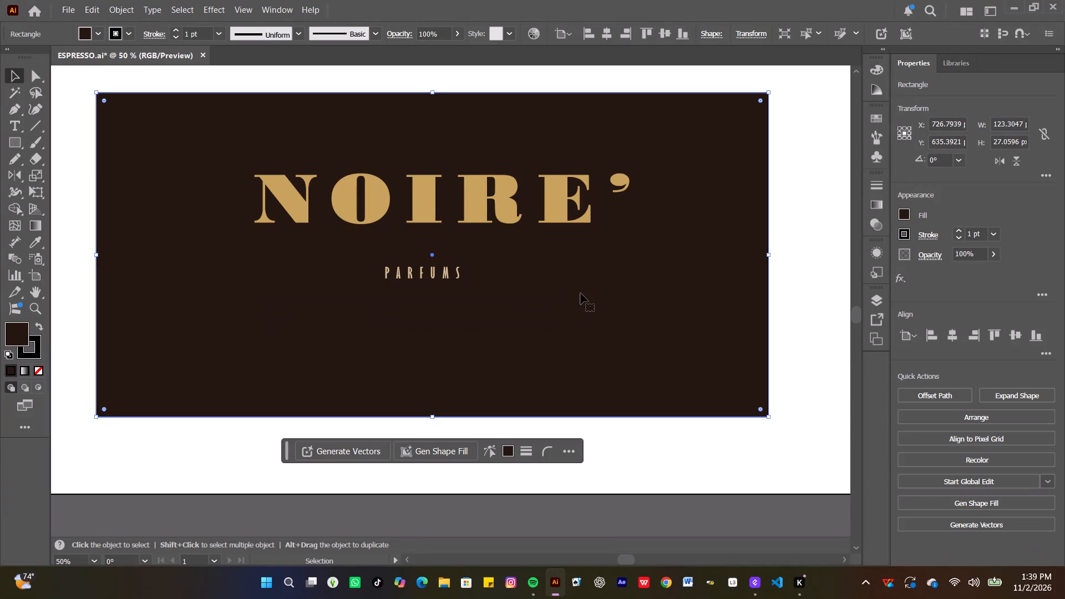
Select the dark brown background rectangle with the Direct Selection tool.
click(41, 81)
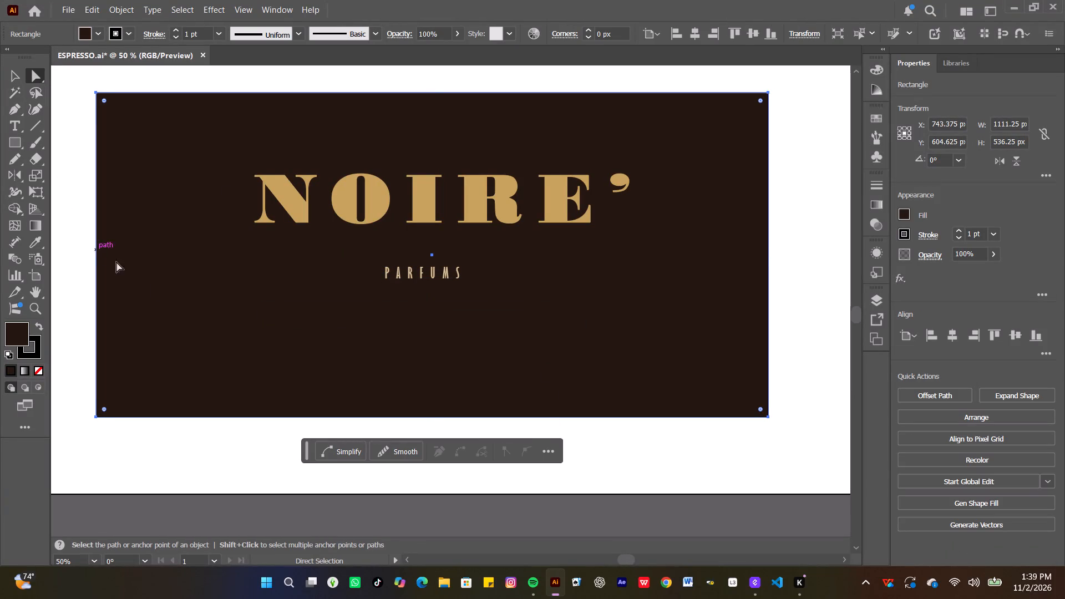
click(187, 299)
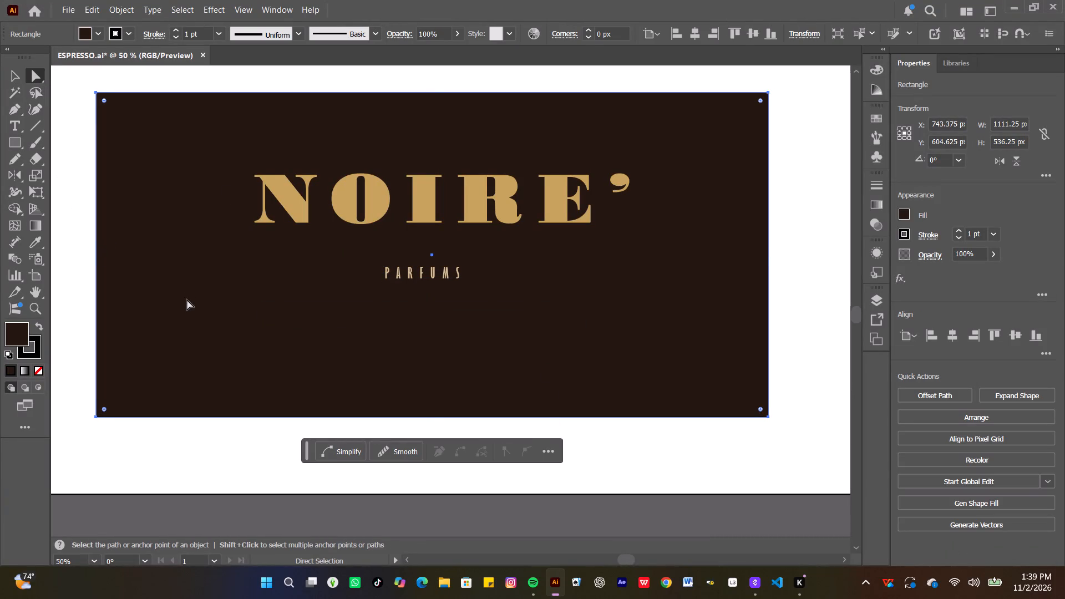
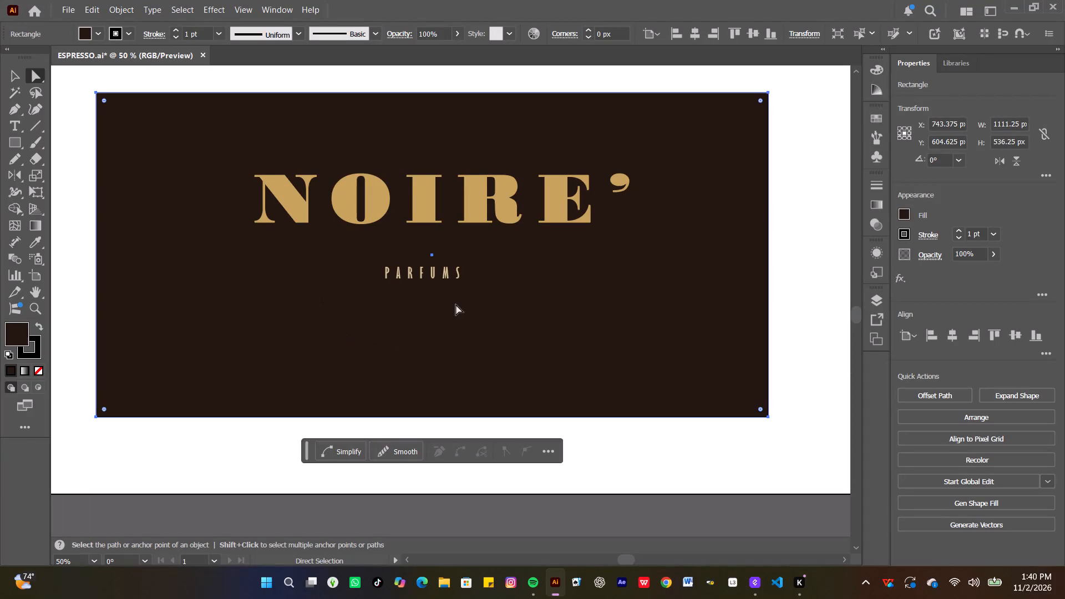
Select the beige PARFUMS text below the NOIRE' logo with the Direct Selection tool.
click(438, 275)
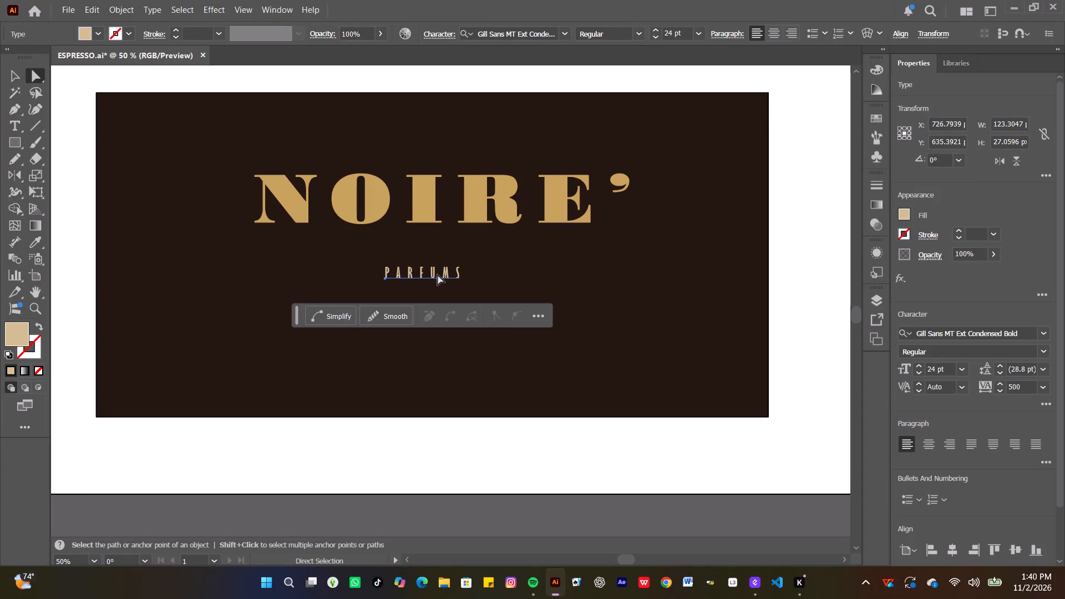
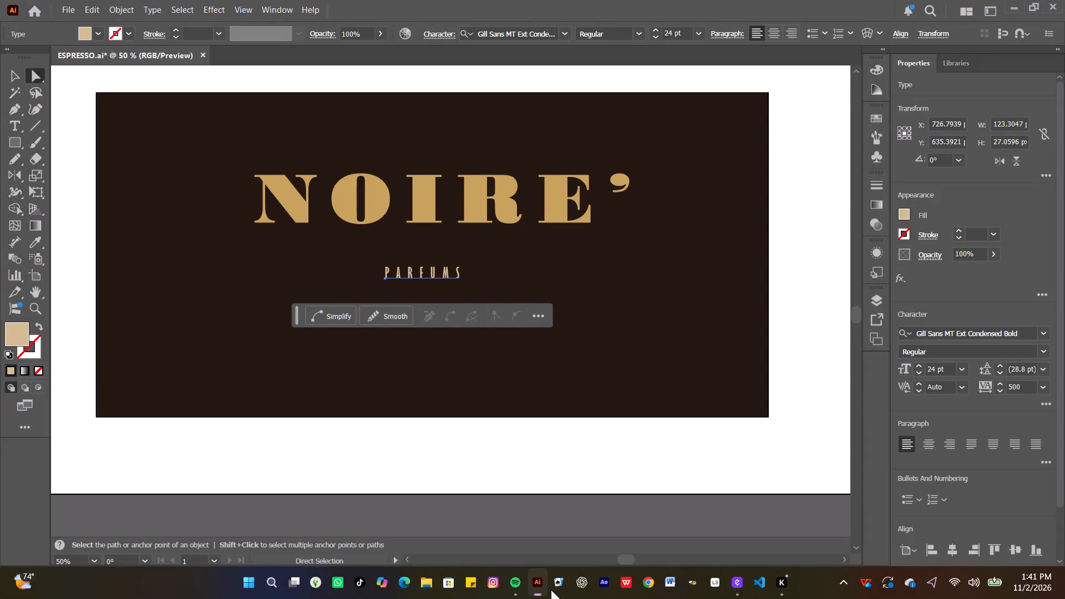
Select the gold NOIRE' logo text above PARFUMS with the Selection tool.
key(v)
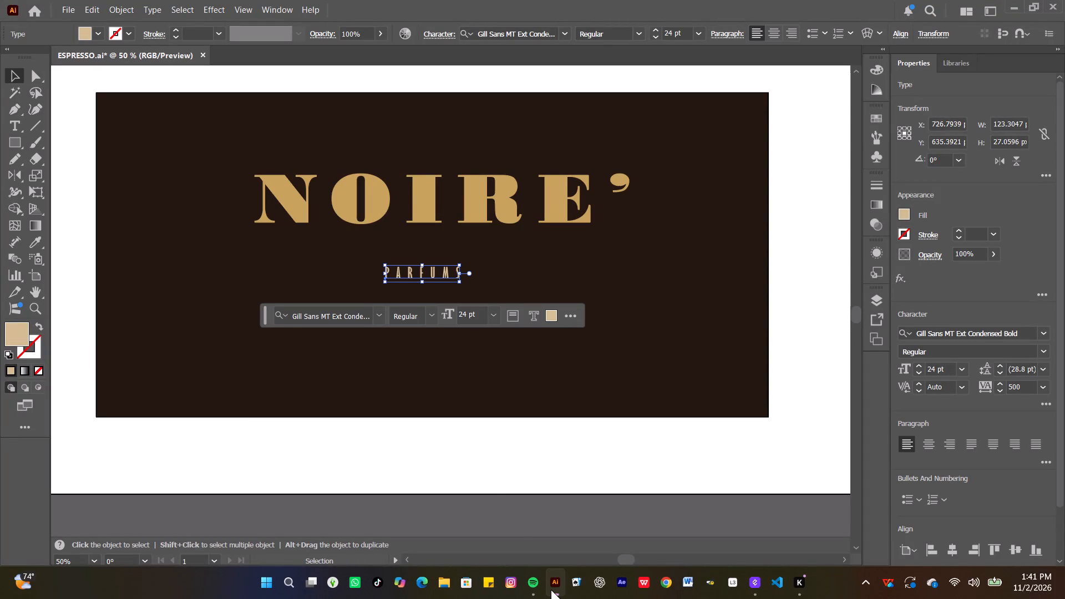
click(392, 215)
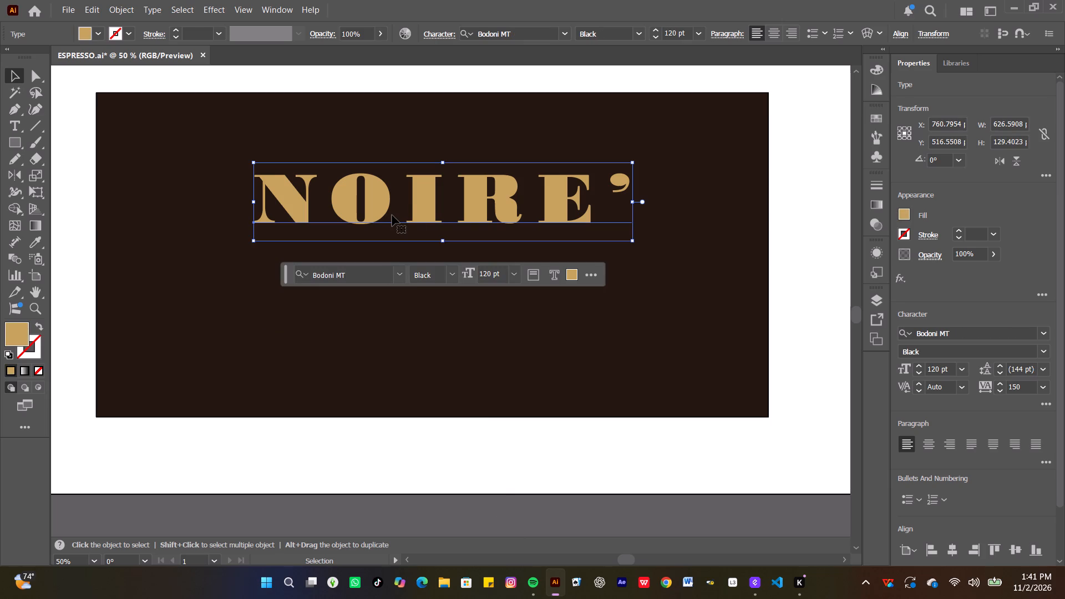
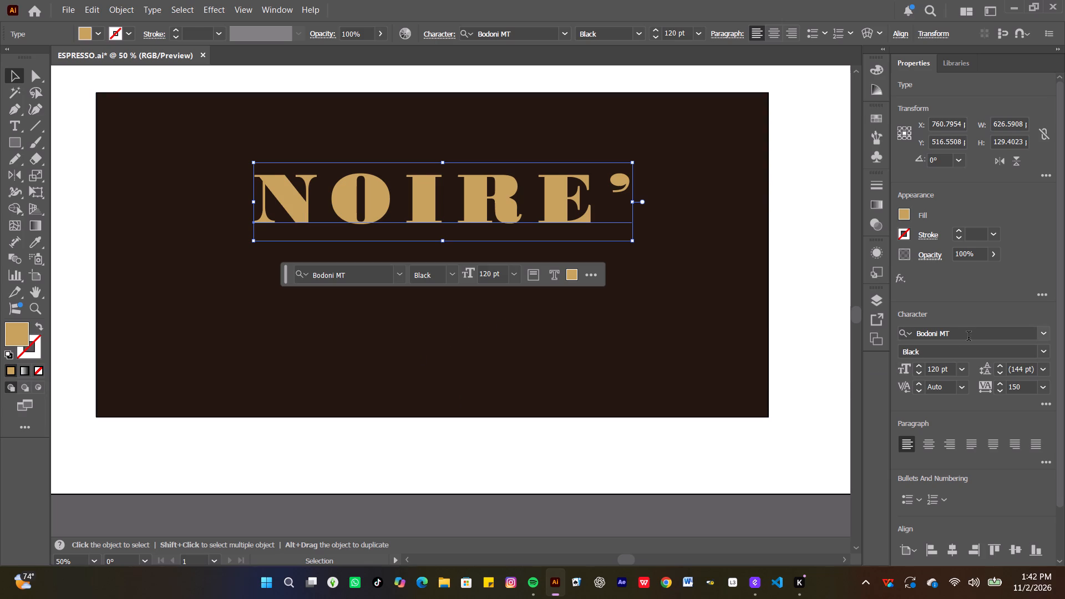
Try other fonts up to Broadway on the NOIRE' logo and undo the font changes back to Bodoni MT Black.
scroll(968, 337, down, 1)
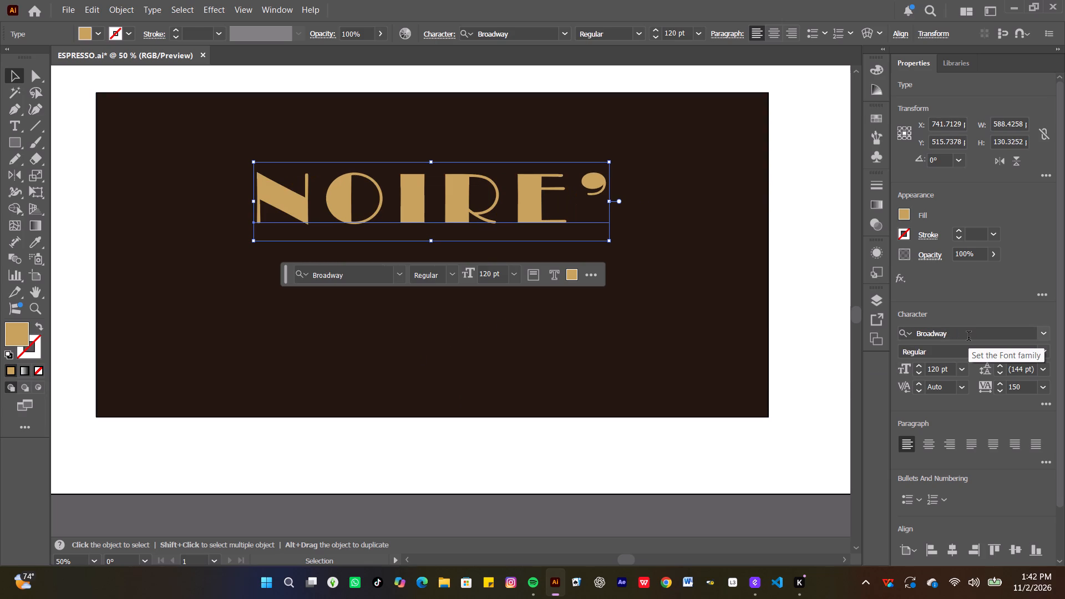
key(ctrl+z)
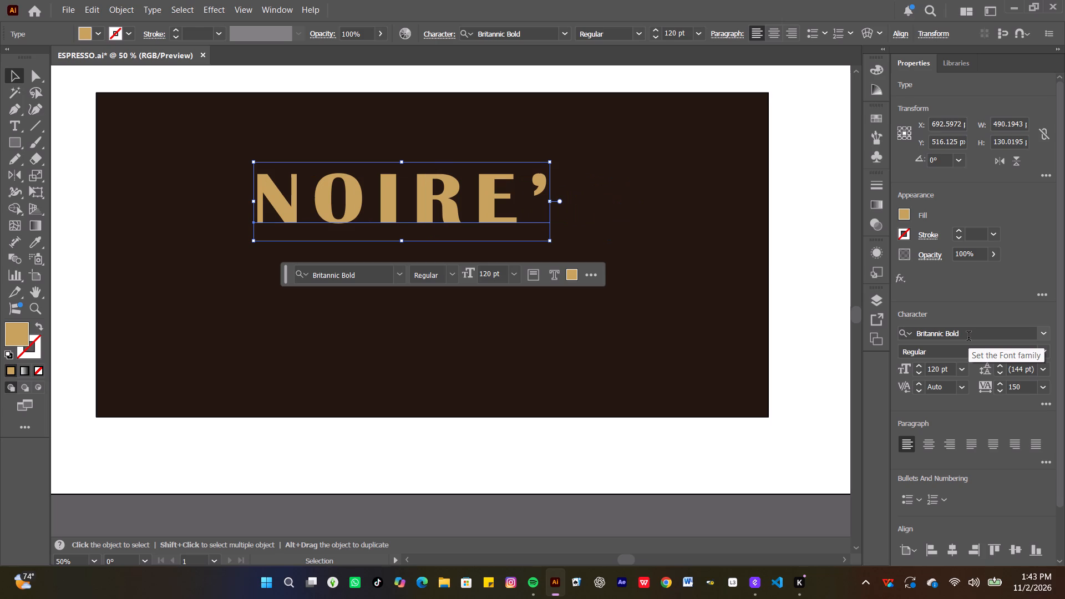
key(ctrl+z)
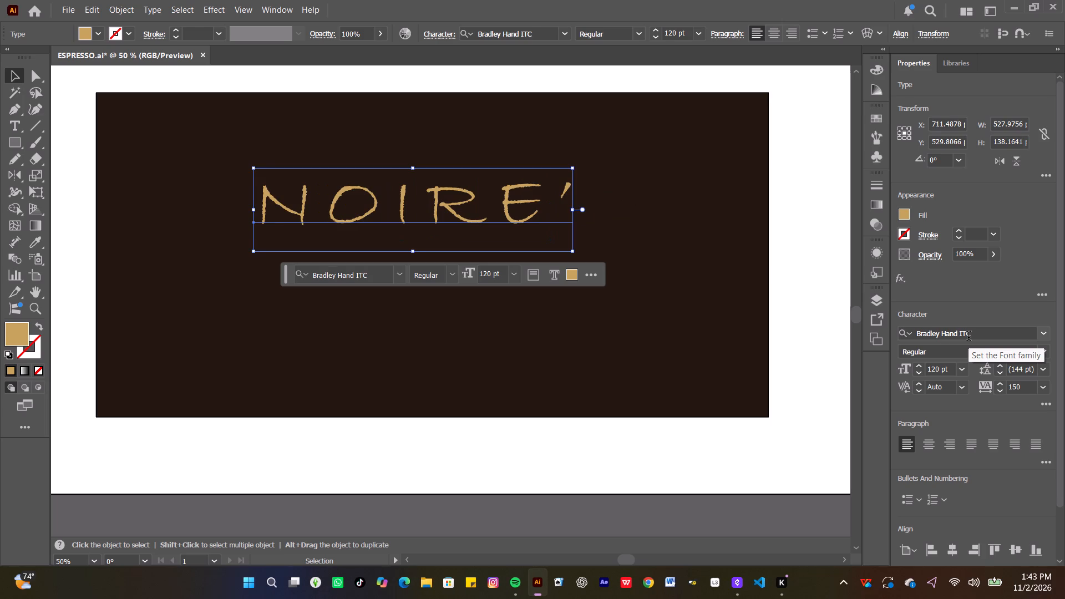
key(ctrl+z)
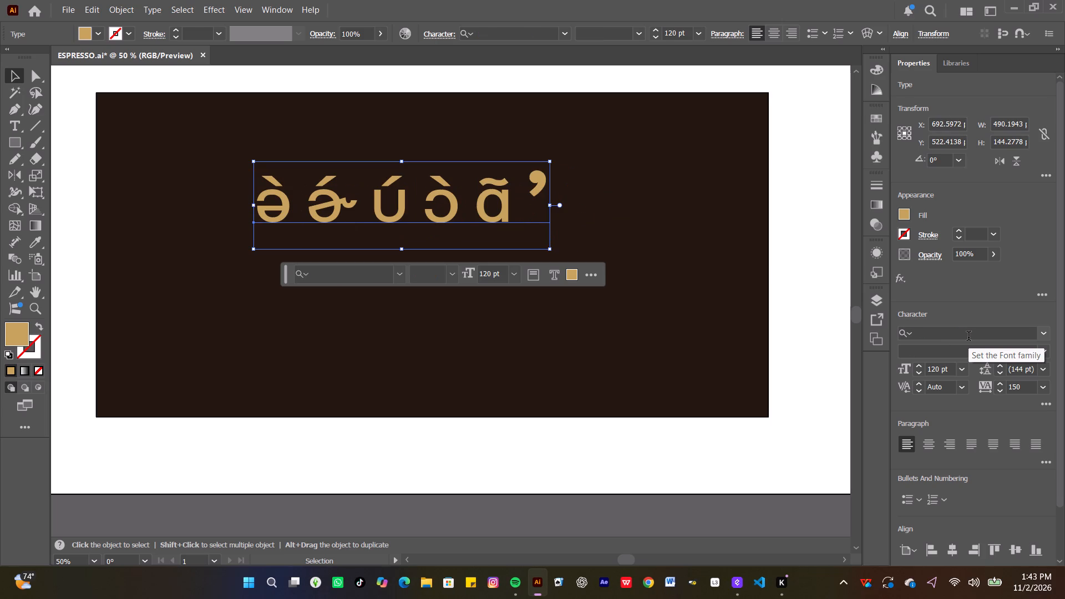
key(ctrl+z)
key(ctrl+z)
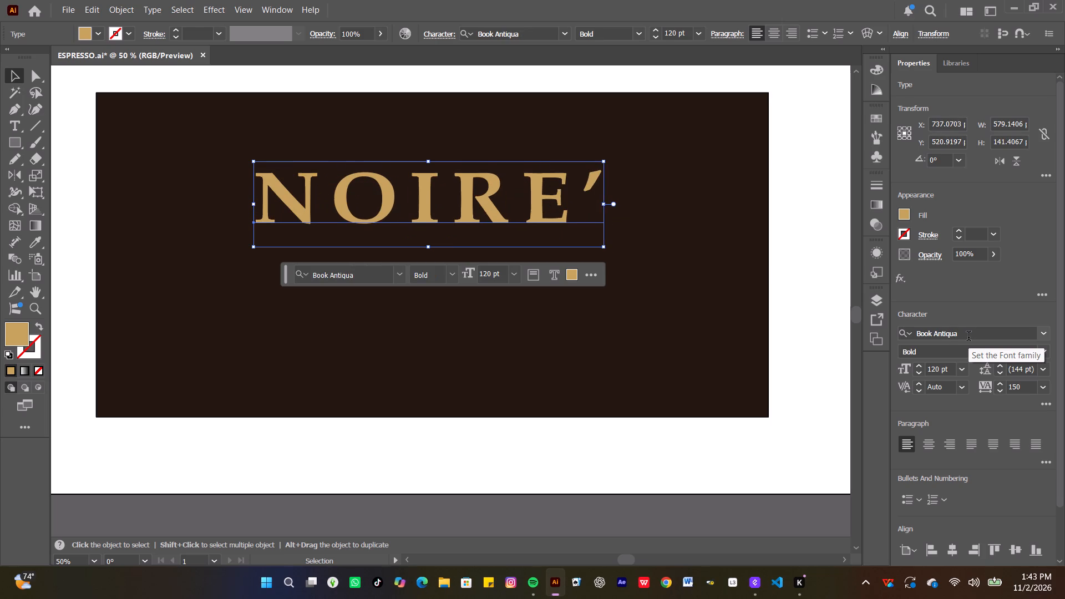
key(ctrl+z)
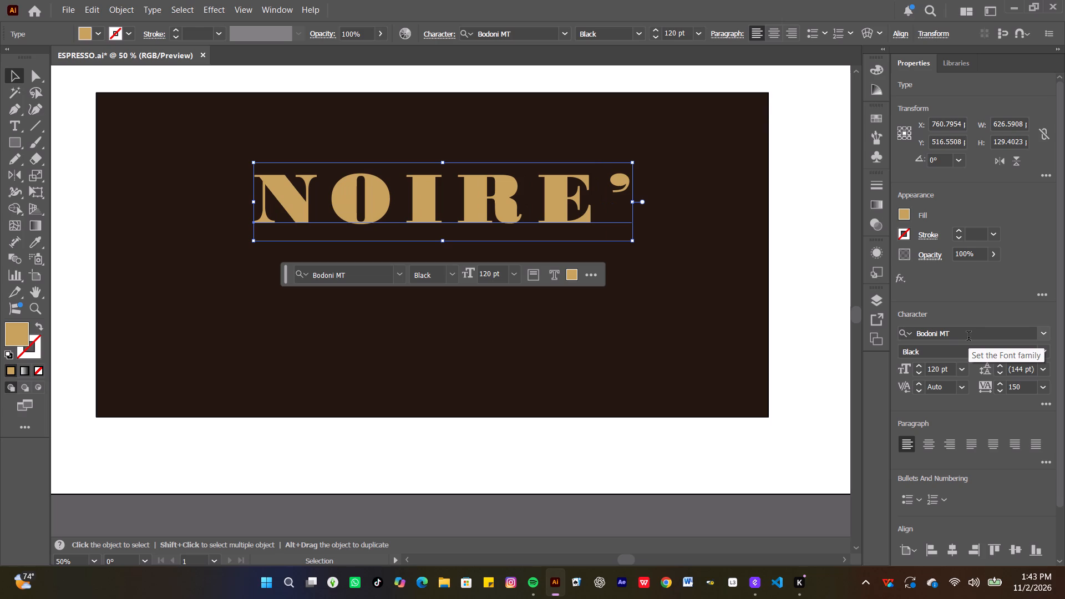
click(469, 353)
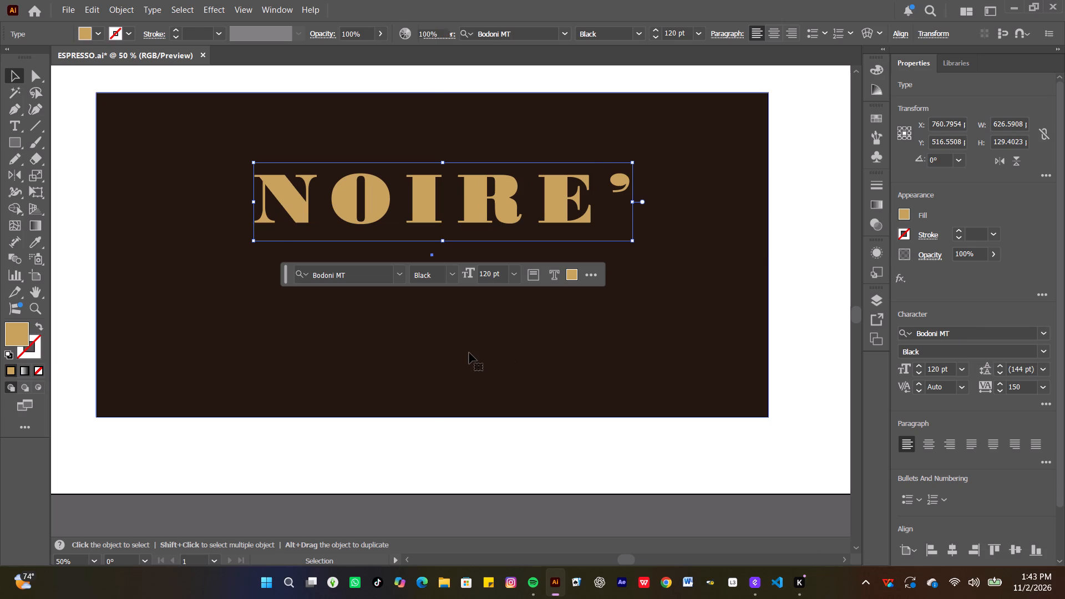
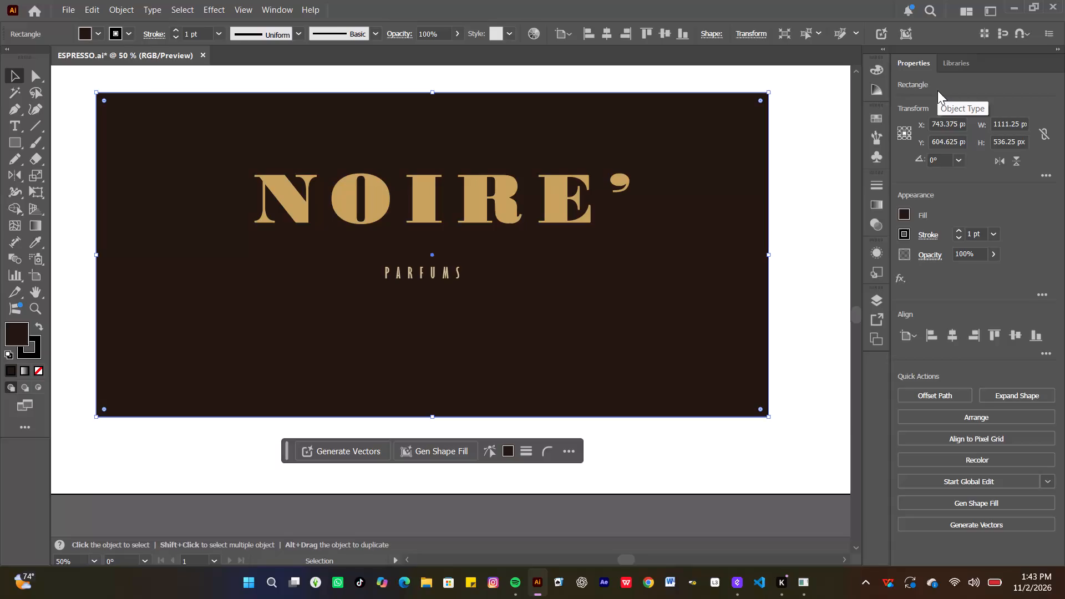
Save the ESPRESSO.ai document with its current NOIRE' and PARFUMS layout.
key(ctrl+s)
key(ctrl+s)
key(ctrl+s)
key(ctrl+s)
key(ctrl+s)
key(ctrl+s)
key(ctrl+s)
key(ctrl+s)
key(ctrl+s)
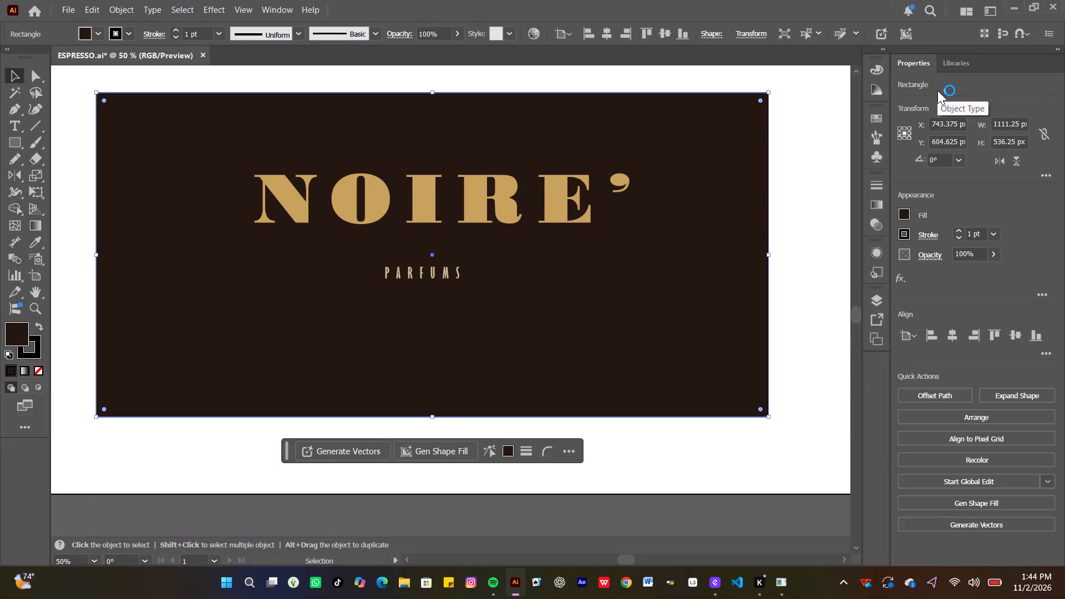
scroll(926, 304, down, 1)
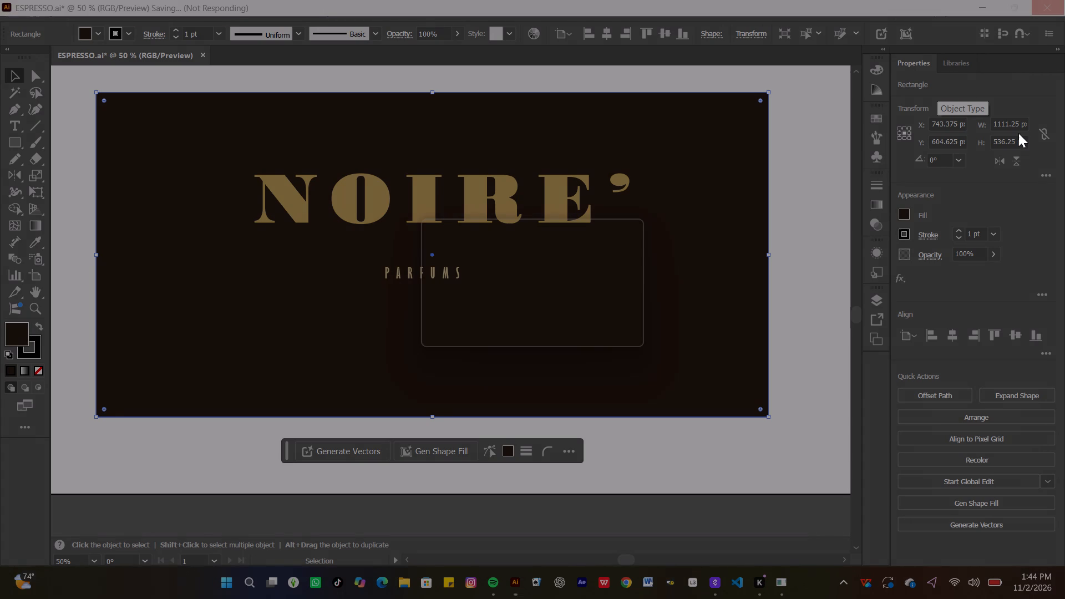
Dismiss the low-battery notice covering the artwork.
click(595, 312)
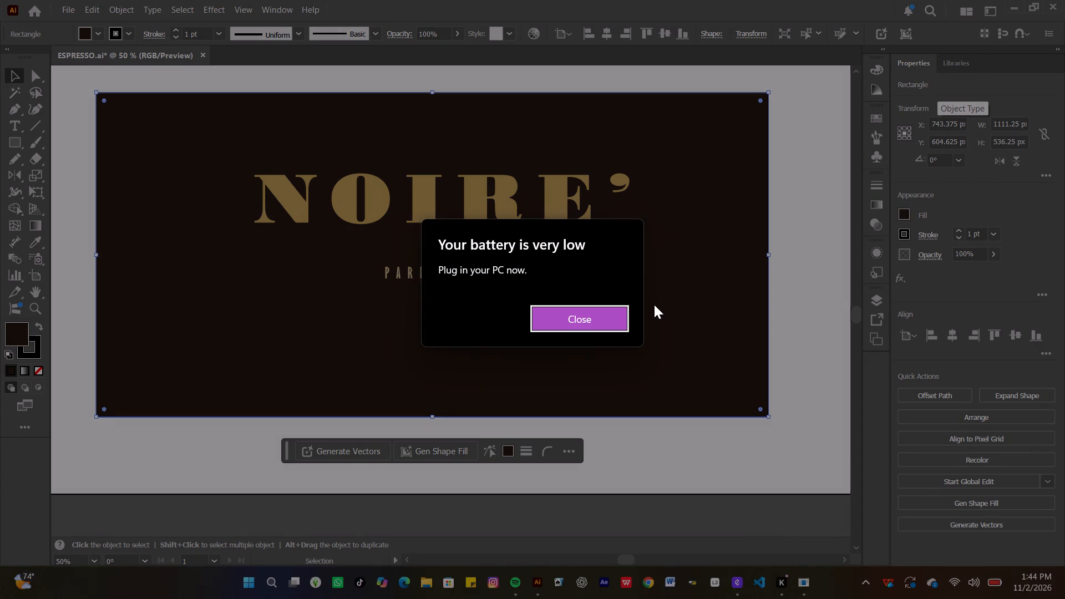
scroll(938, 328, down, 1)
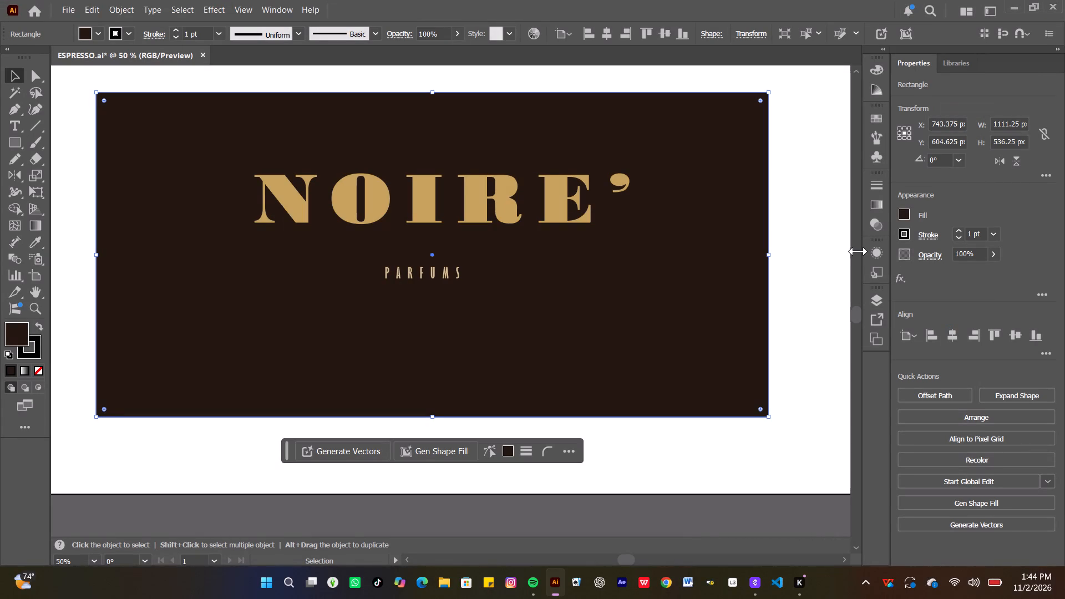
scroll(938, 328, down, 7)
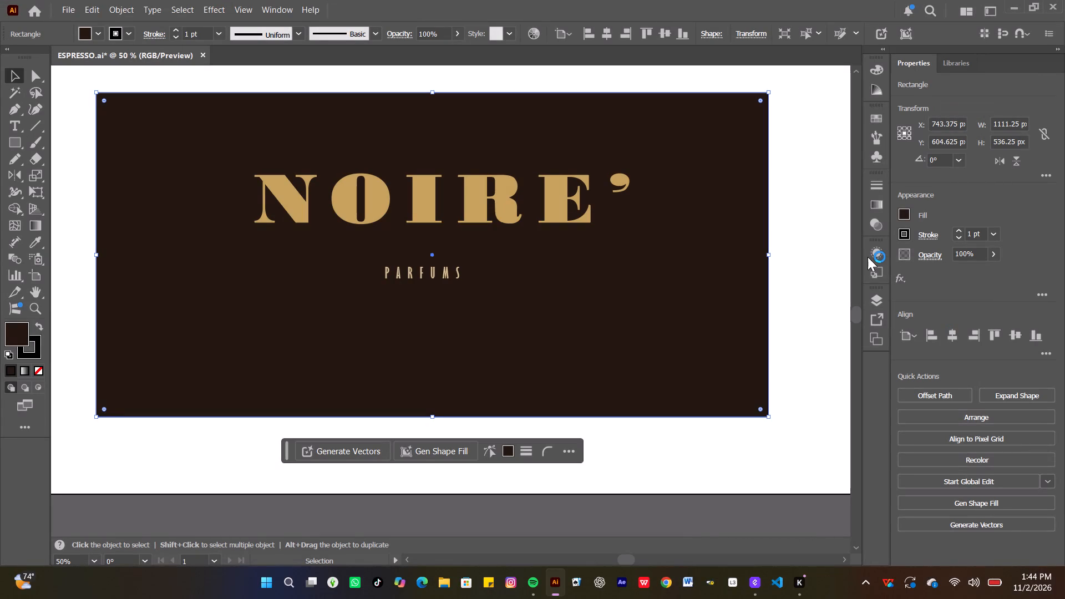